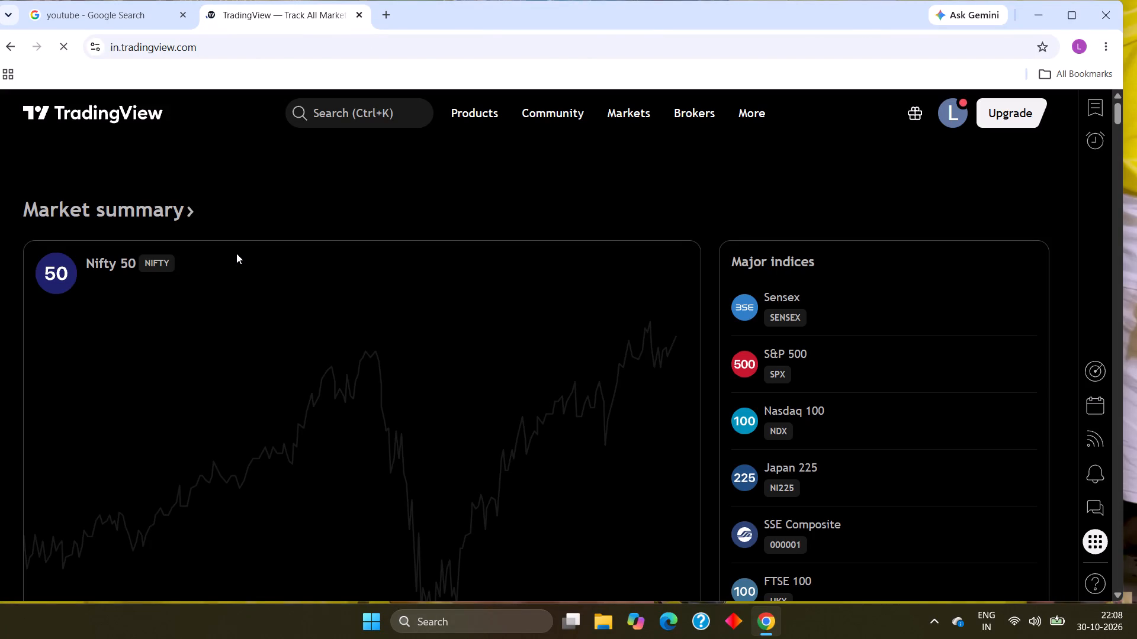
Search for the symbol xauusd and open the chart of the FOREX.com Gold / U.S. Dollar result.
{"action": "left_click", "coordinate": [375, 120]}
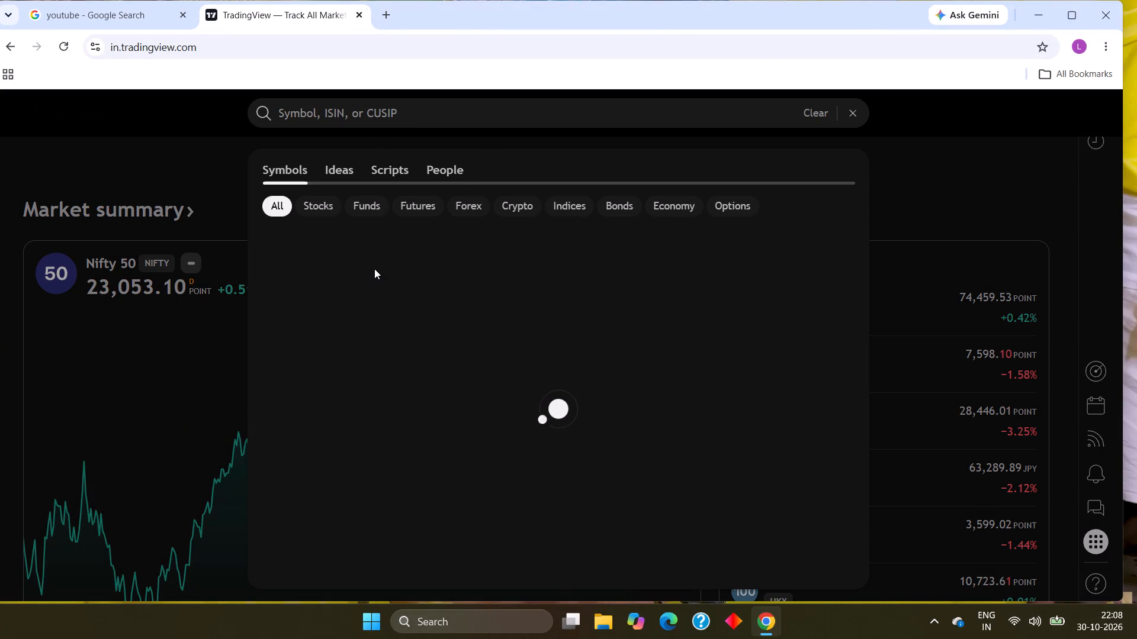
{"action": "key", "text": "x"}
{"action": "type", "text": "auusd"}
{"action": "key", "text": "Return"}
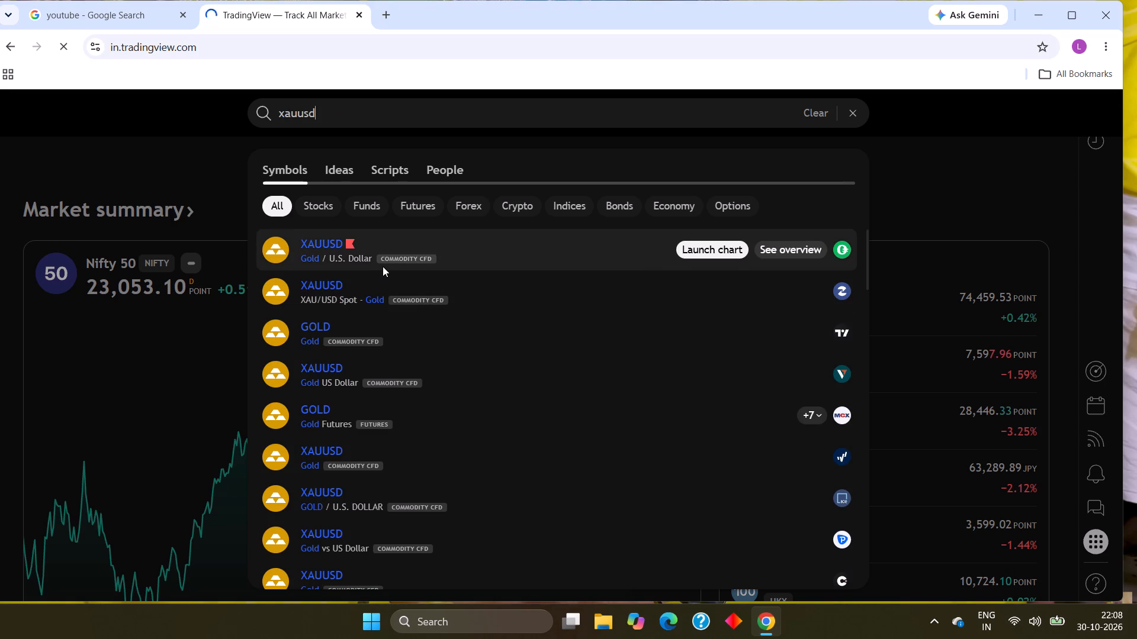
{"action": "left_click", "coordinate": [384, 263]}
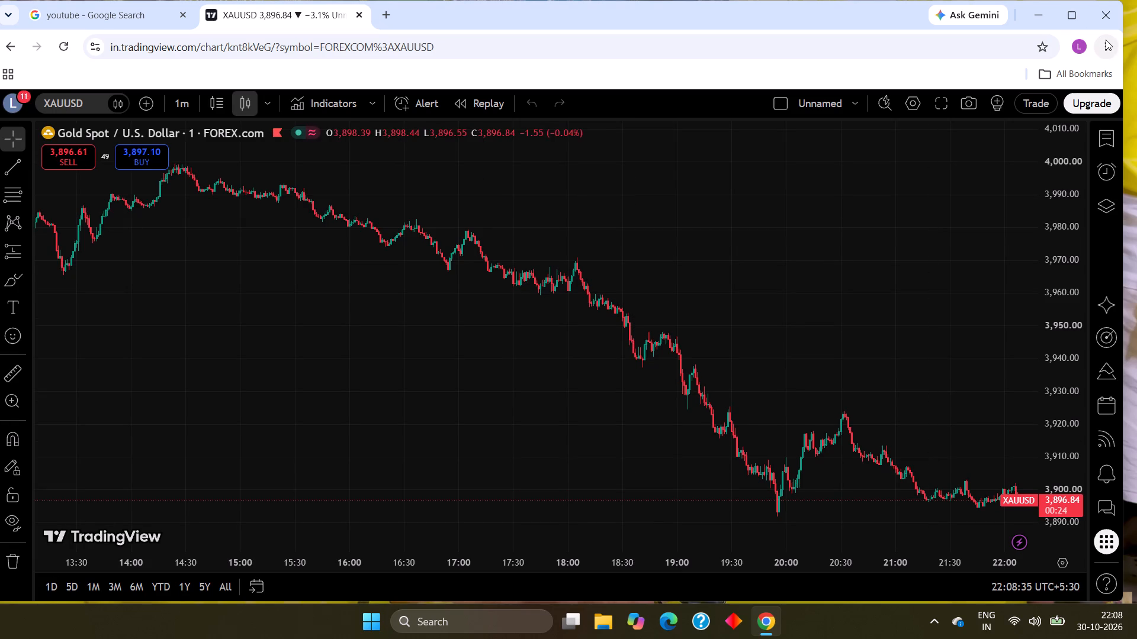
View the XAUUSD one-minute chart in full screen, examine its recent candles, and leave full screen.
{"action": "left_click", "coordinate": [1106, 40]}
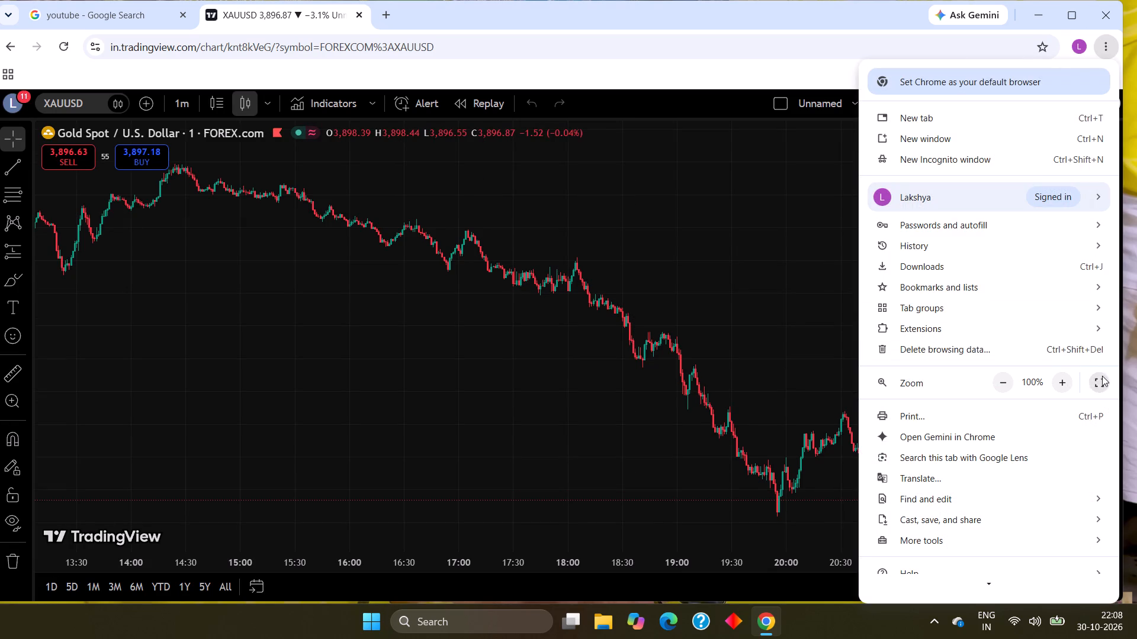
{"action": "left_click", "coordinate": [1102, 376]}
{"action": "scroll", "coordinate": [646, 355], "scroll_direction": "up", "scroll_amount": 12}
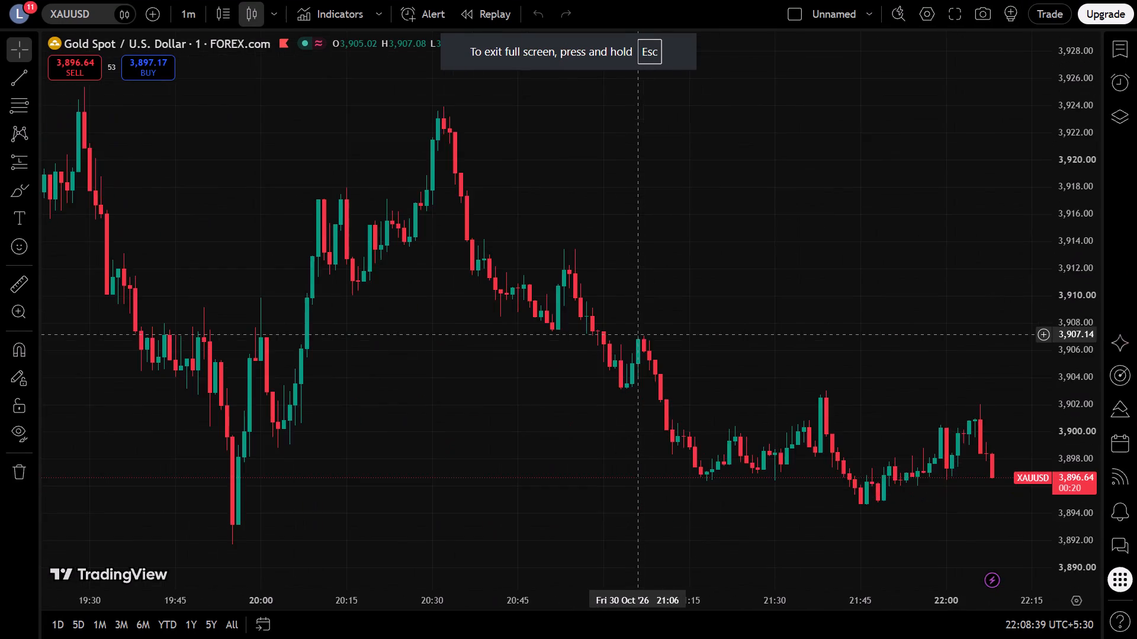
{"action": "scroll", "coordinate": [642, 330], "scroll_direction": "up", "scroll_amount": 4}
{"action": "left_click", "coordinate": [185, 20]}
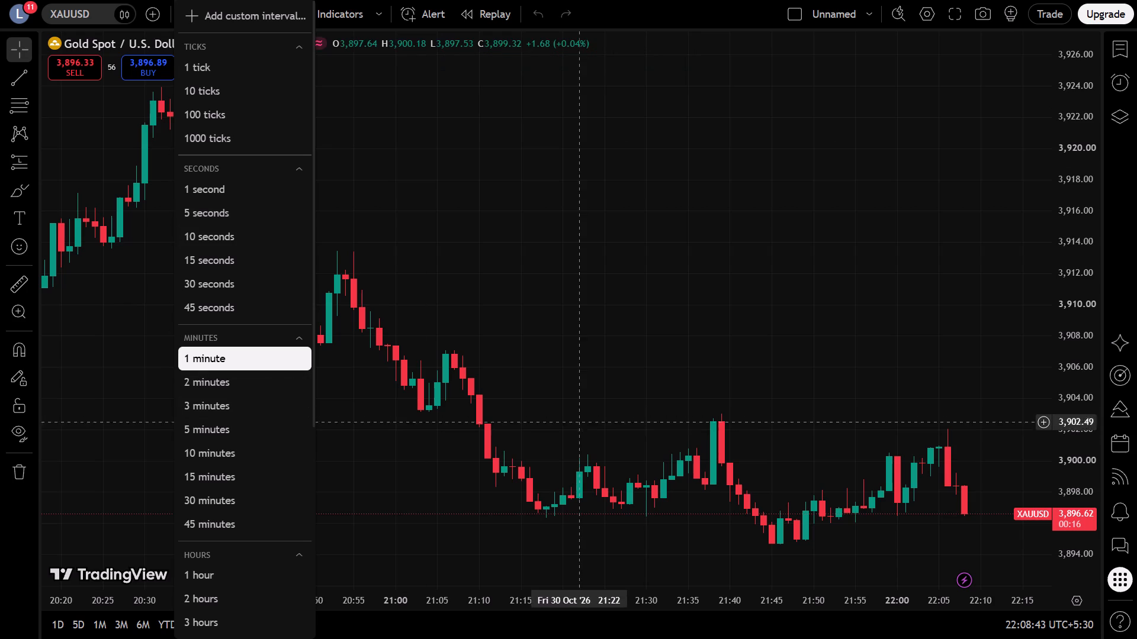
{"action": "left_click", "coordinate": [628, 321]}
{"action": "scroll", "coordinate": [557, 385], "scroll_direction": "down", "scroll_amount": 2}
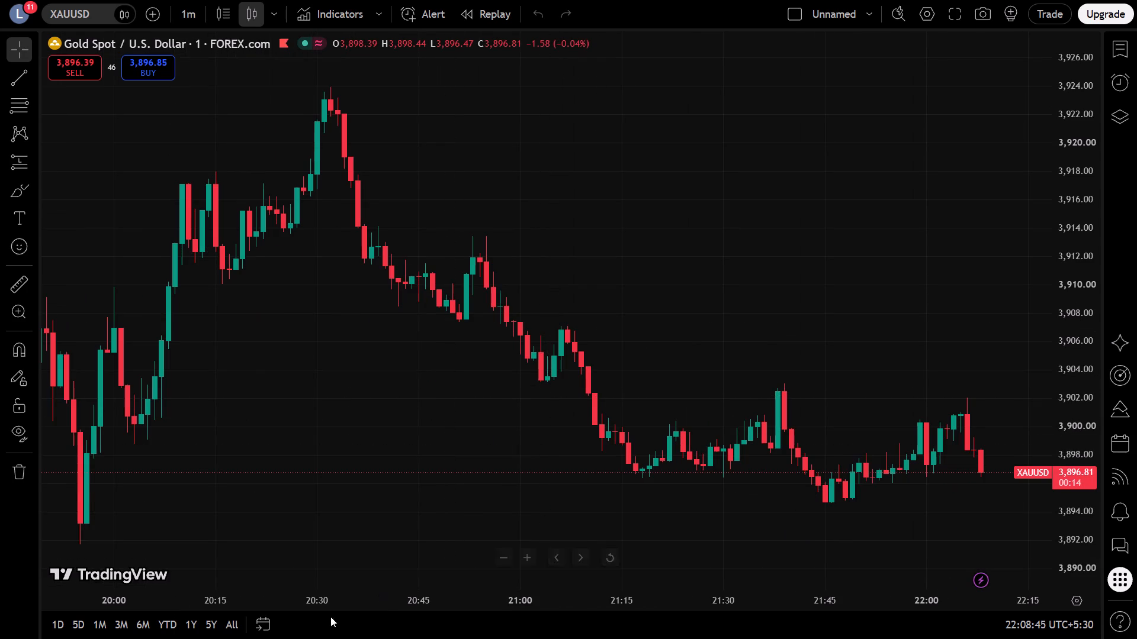
{"action": "scroll", "coordinate": [178, 613], "scroll_direction": "down", "scroll_amount": 1}
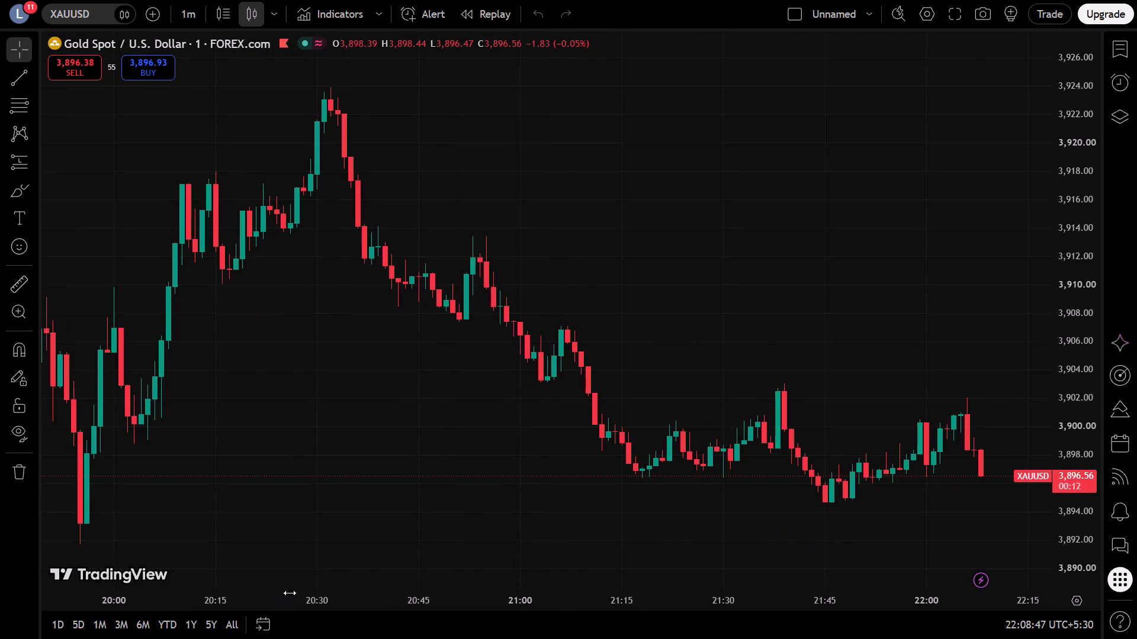
{"action": "left_click", "coordinate": [574, 47]}
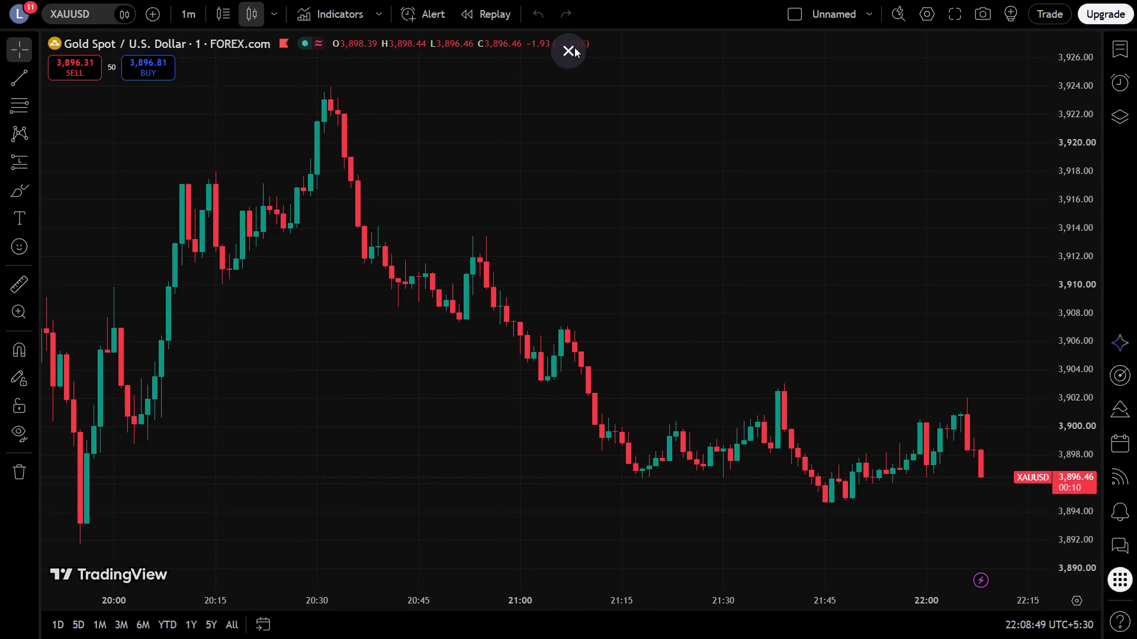
{"action": "scroll", "coordinate": [333, 499], "scroll_direction": "down", "scroll_amount": 2}
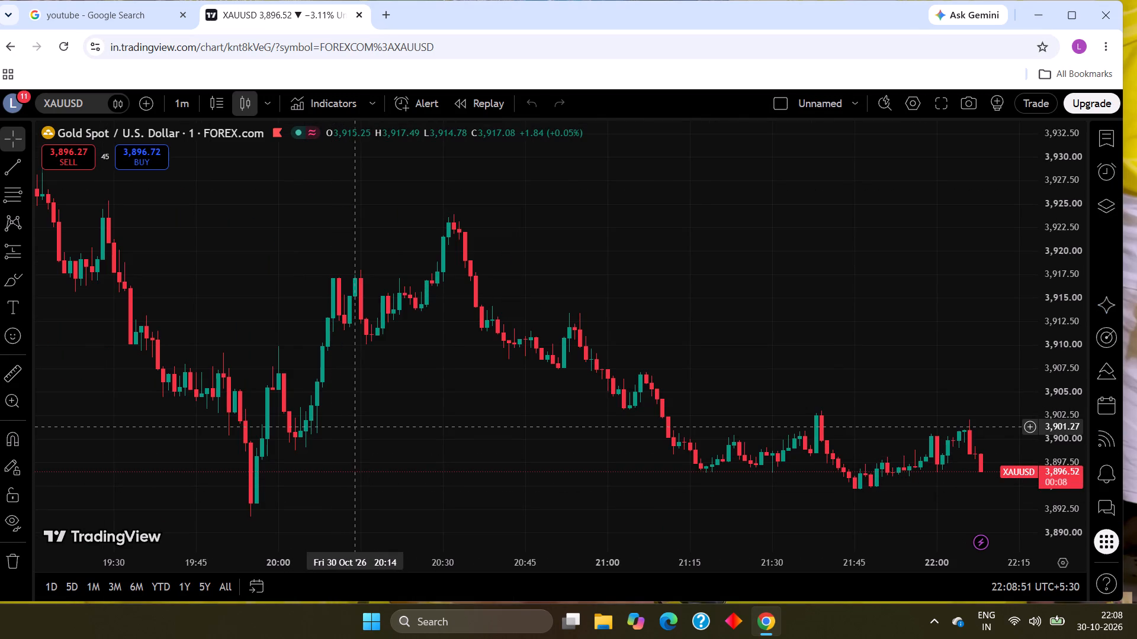
Connect the chart to the Paper Trading brokerage simulator.
{"action": "key", "text": "shift+s"}
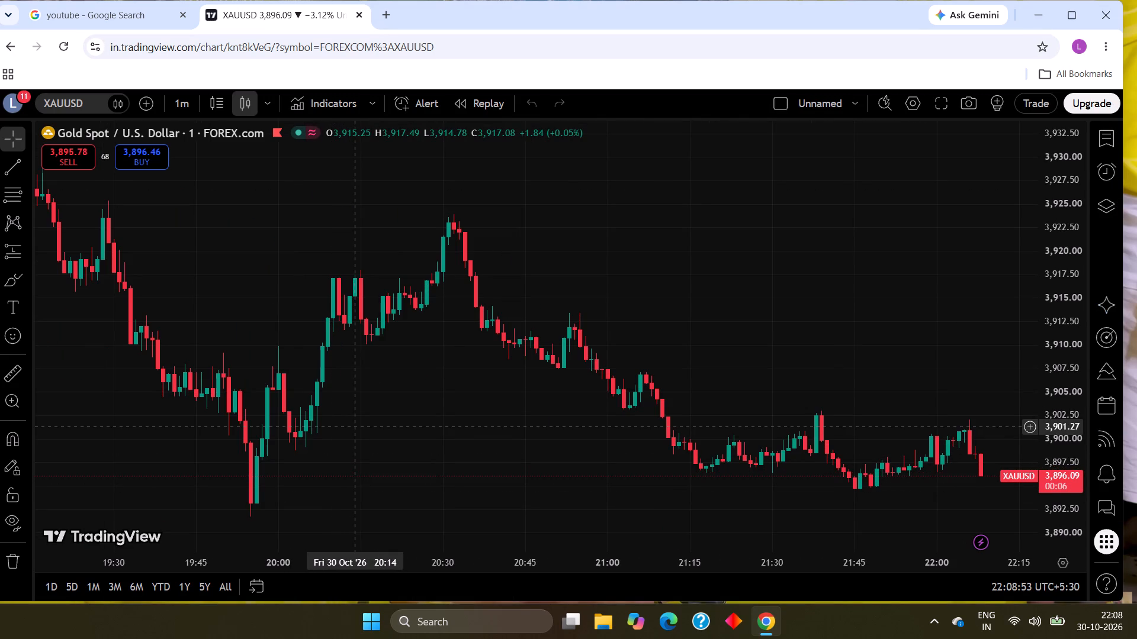
{"action": "key", "text": "shift+s"}
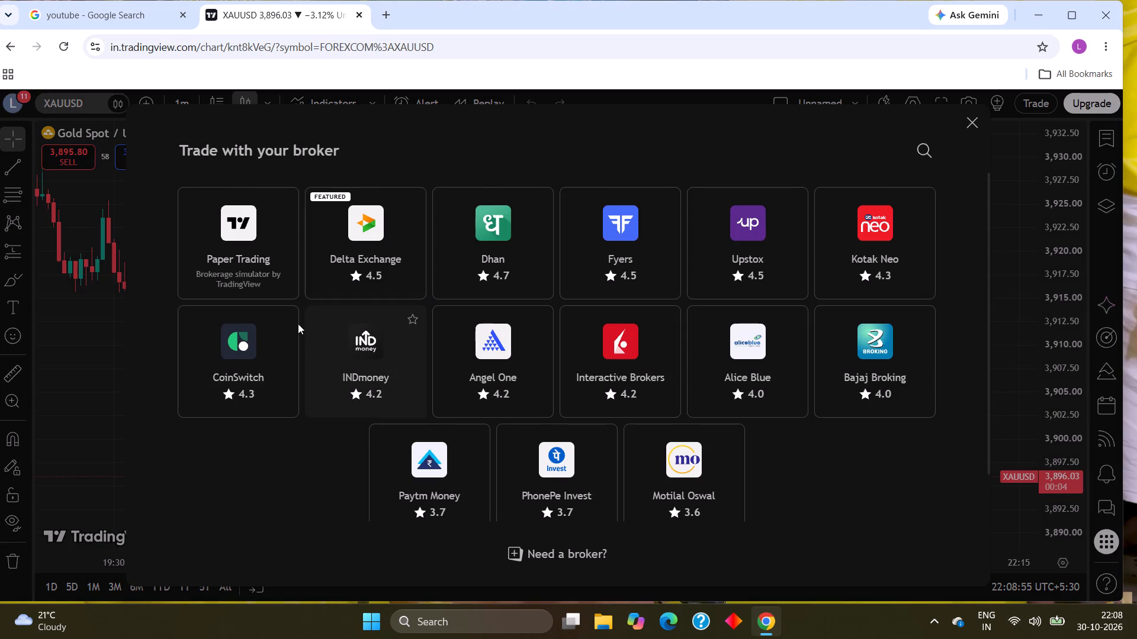
{"action": "left_click", "coordinate": [274, 282]}
{"action": "left_click", "coordinate": [263, 235]}
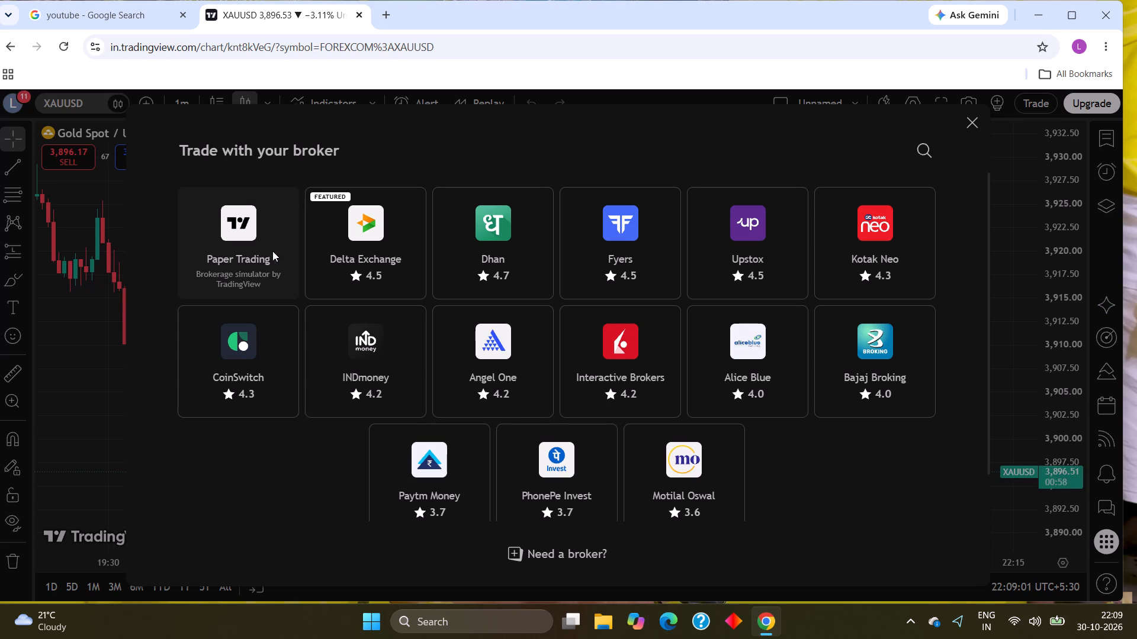
{"action": "left_click", "coordinate": [252, 228]}
{"action": "double_click", "coordinate": [253, 228]}
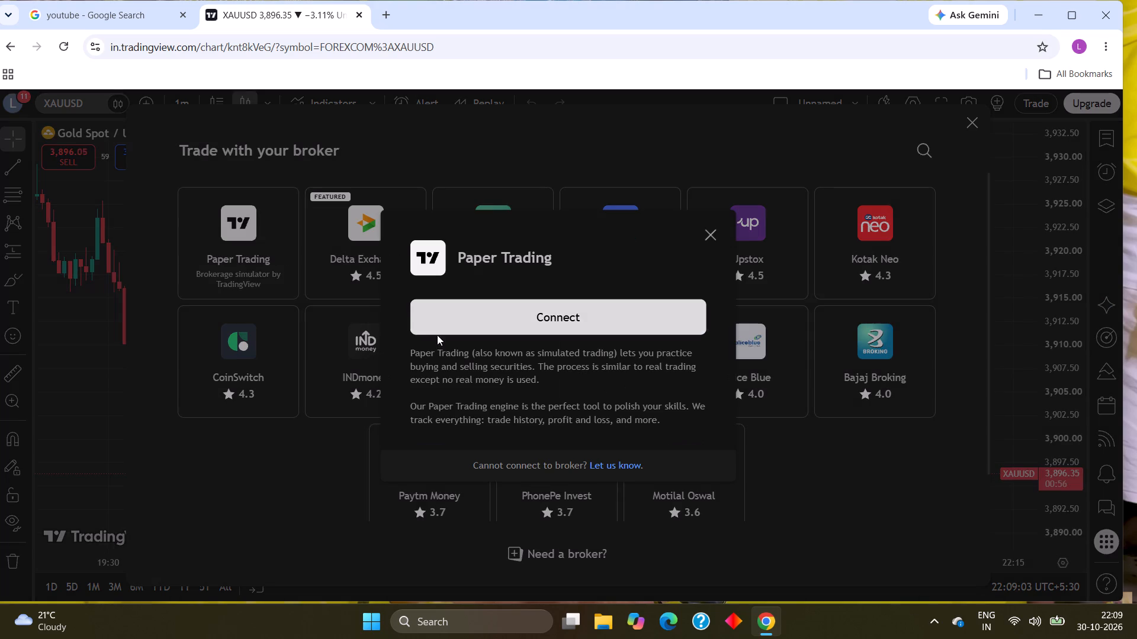
{"action": "left_click", "coordinate": [479, 328]}
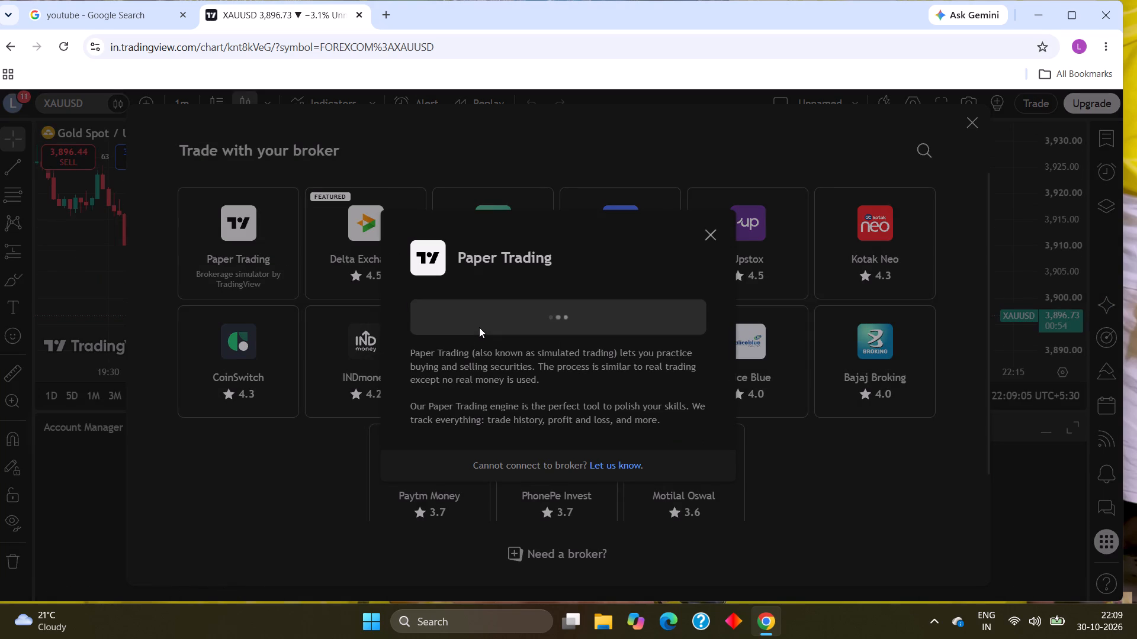
{"action": "left_click", "coordinate": [709, 244]}
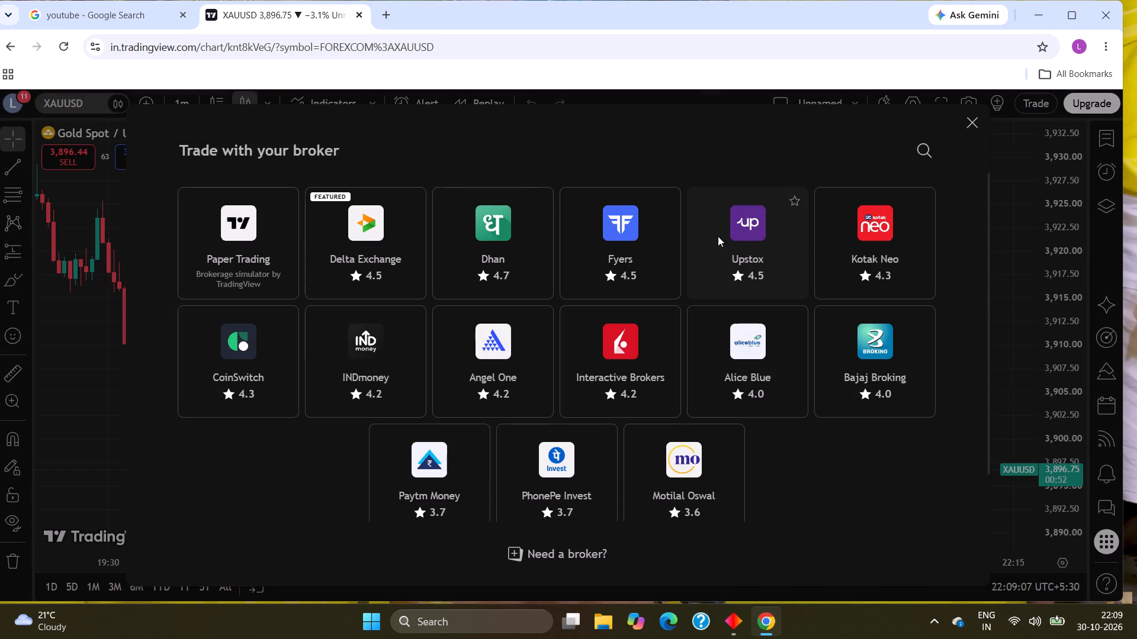
{"action": "left_click", "coordinate": [200, 259]}
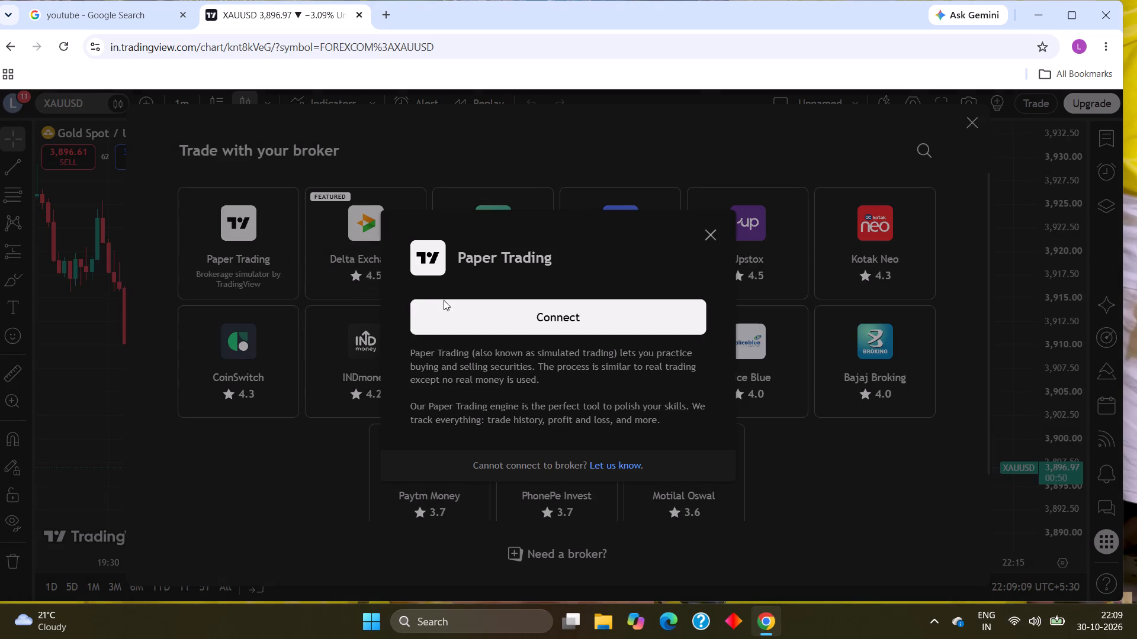
{"action": "left_click", "coordinate": [468, 310]}
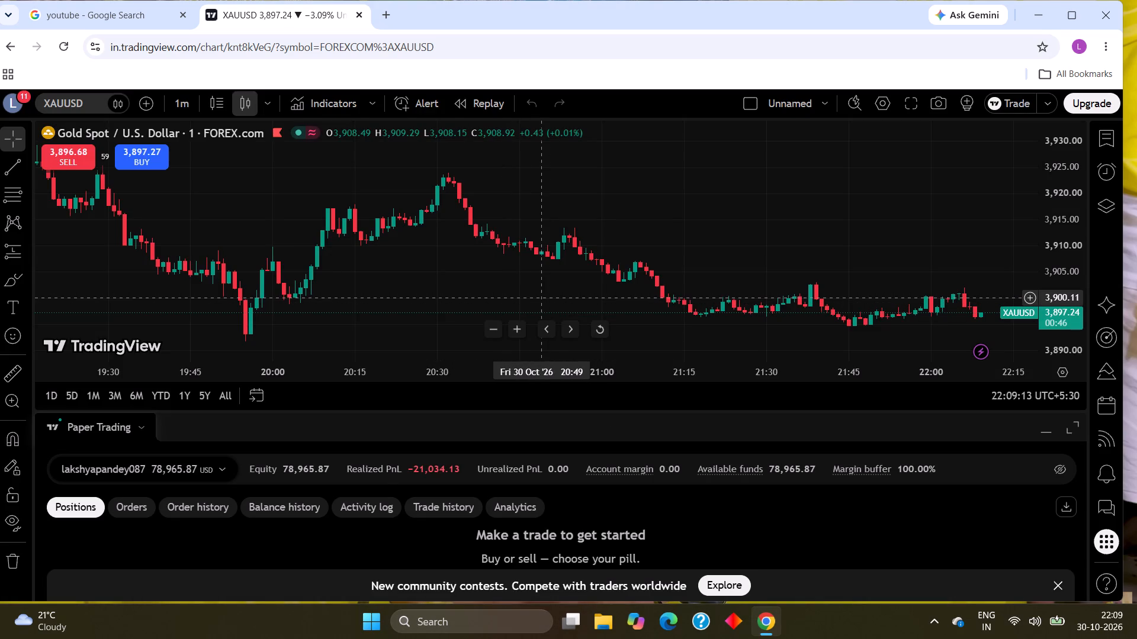
{"action": "left_click", "coordinate": [189, 466]}
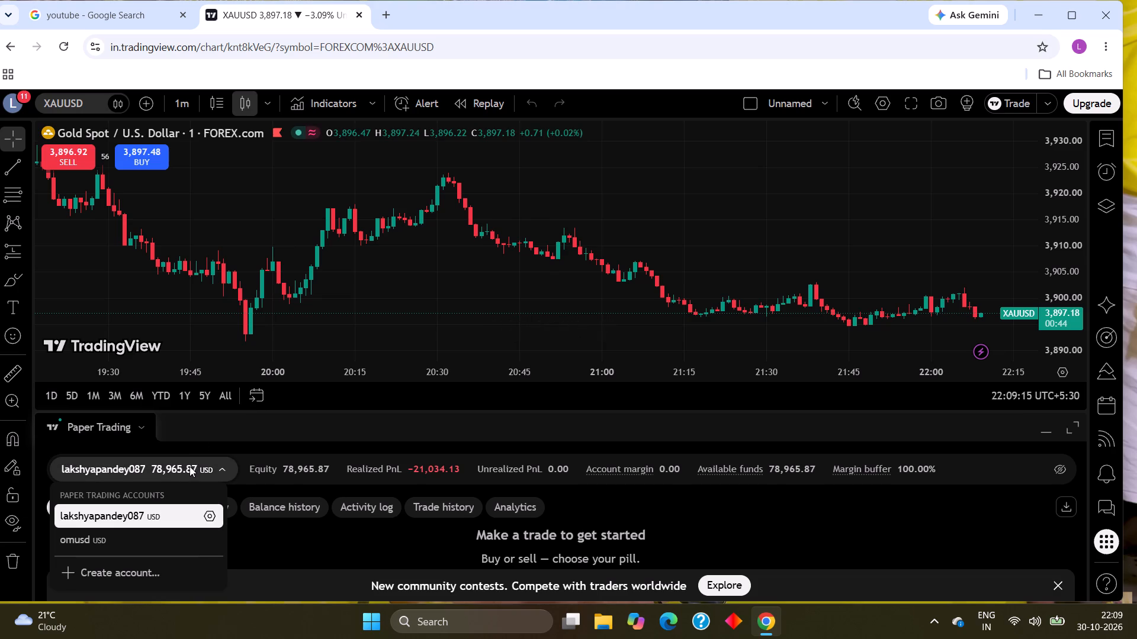
{"action": "left_click", "coordinate": [127, 537]}
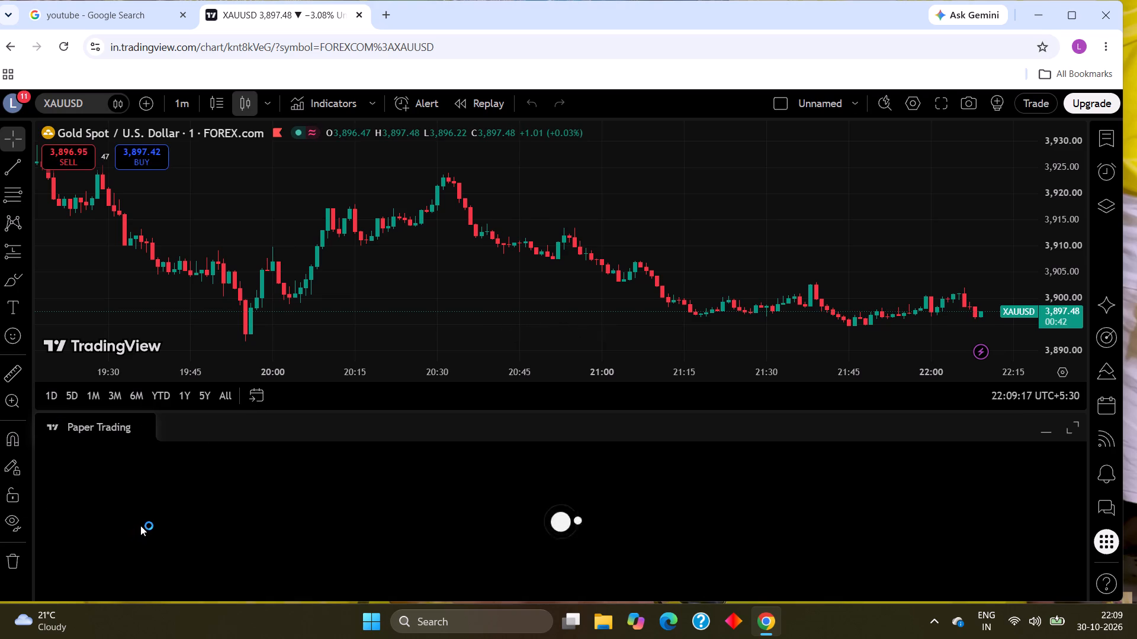
Examine the omusd account's open positions, maximizing the account manager to read them in full.
{"action": "scroll", "coordinate": [518, 491], "scroll_direction": "down", "scroll_amount": 1}
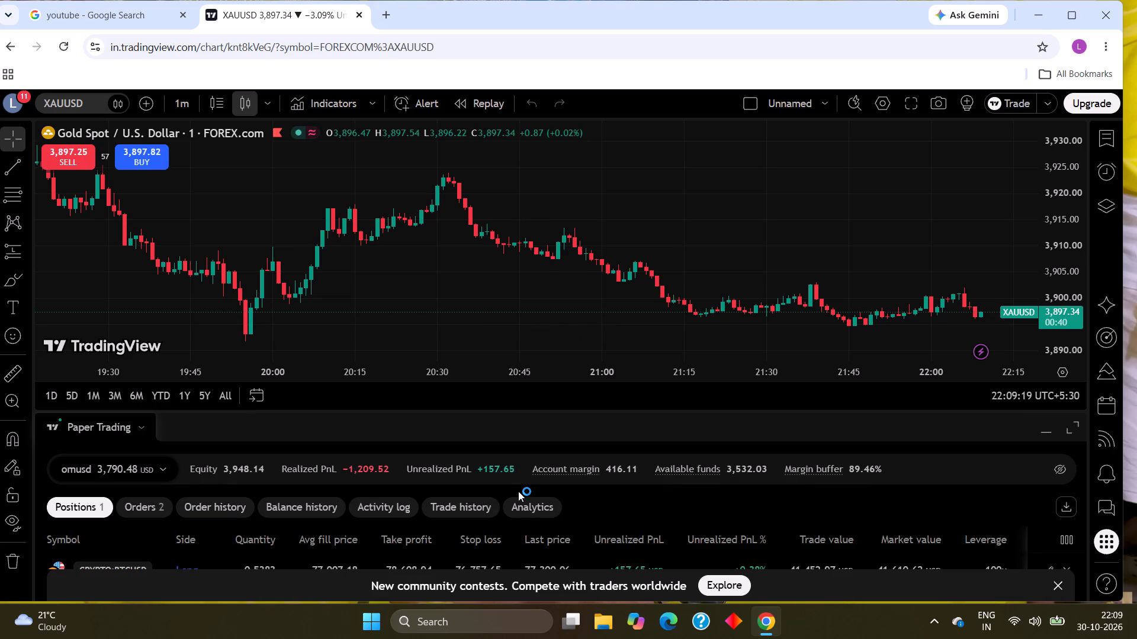
{"action": "scroll", "coordinate": [518, 491], "scroll_direction": "down", "scroll_amount": 1}
{"action": "scroll", "coordinate": [564, 396], "scroll_direction": "down", "scroll_amount": 4}
{"action": "scroll", "coordinate": [566, 395], "scroll_direction": "up", "scroll_amount": 3}
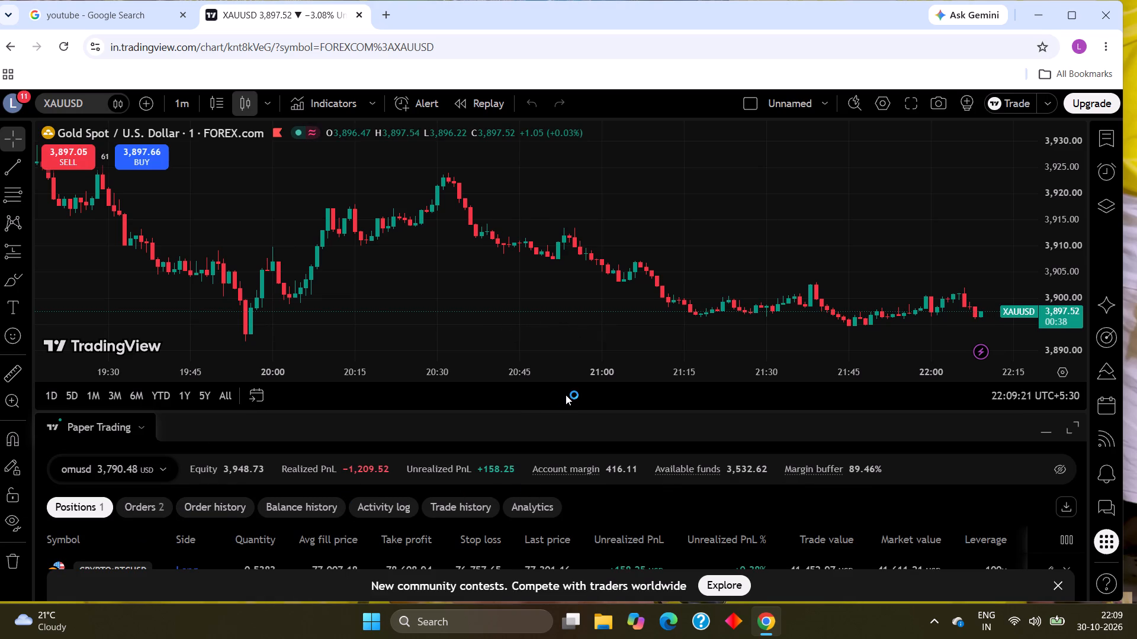
{"action": "scroll", "coordinate": [566, 395], "scroll_direction": "down", "scroll_amount": 8}
{"action": "scroll", "coordinate": [550, 463], "scroll_direction": "down", "scroll_amount": 10}
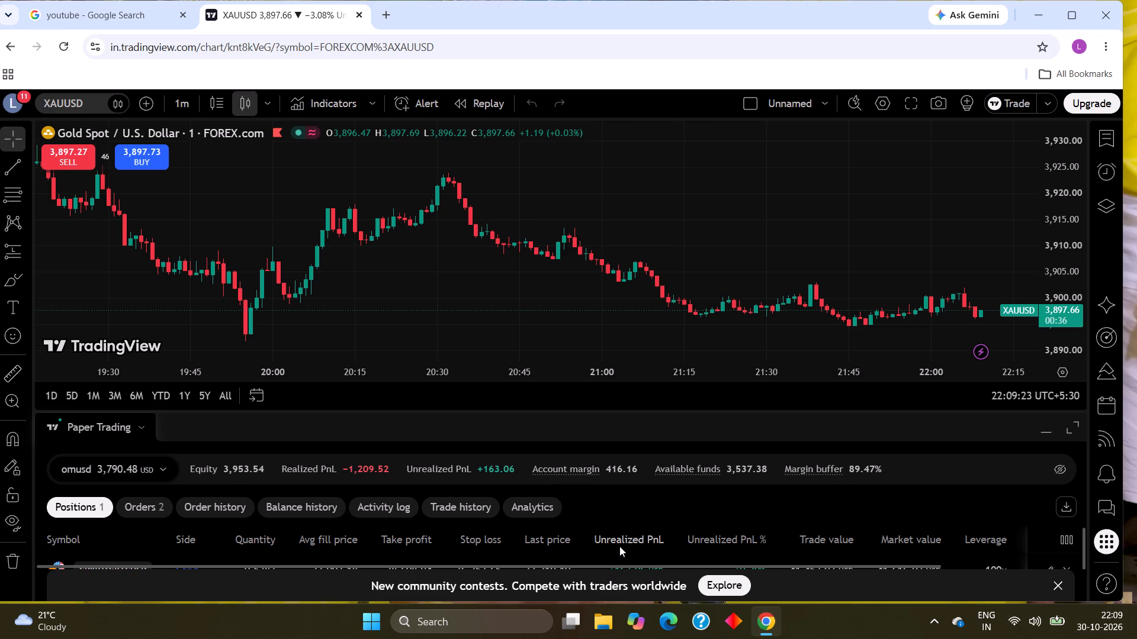
{"action": "scroll", "coordinate": [621, 546], "scroll_direction": "down", "scroll_amount": 3}
{"action": "scroll", "coordinate": [624, 538], "scroll_direction": "up", "scroll_amount": 3}
{"action": "scroll", "coordinate": [625, 537], "scroll_direction": "down", "scroll_amount": 3}
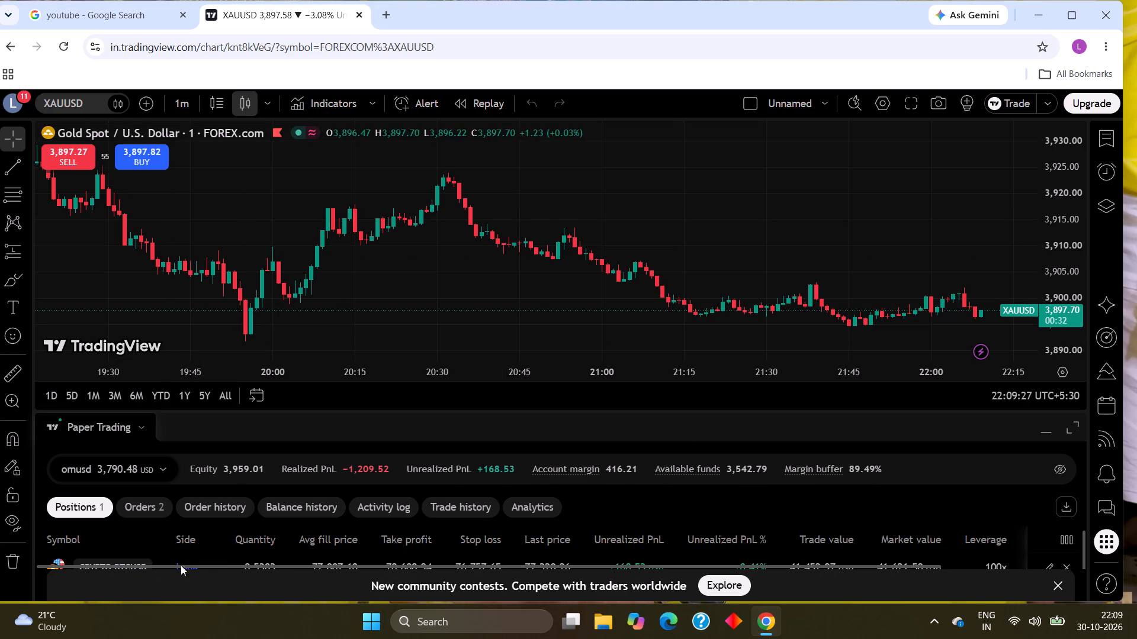
{"action": "left_click", "coordinate": [1072, 437]}
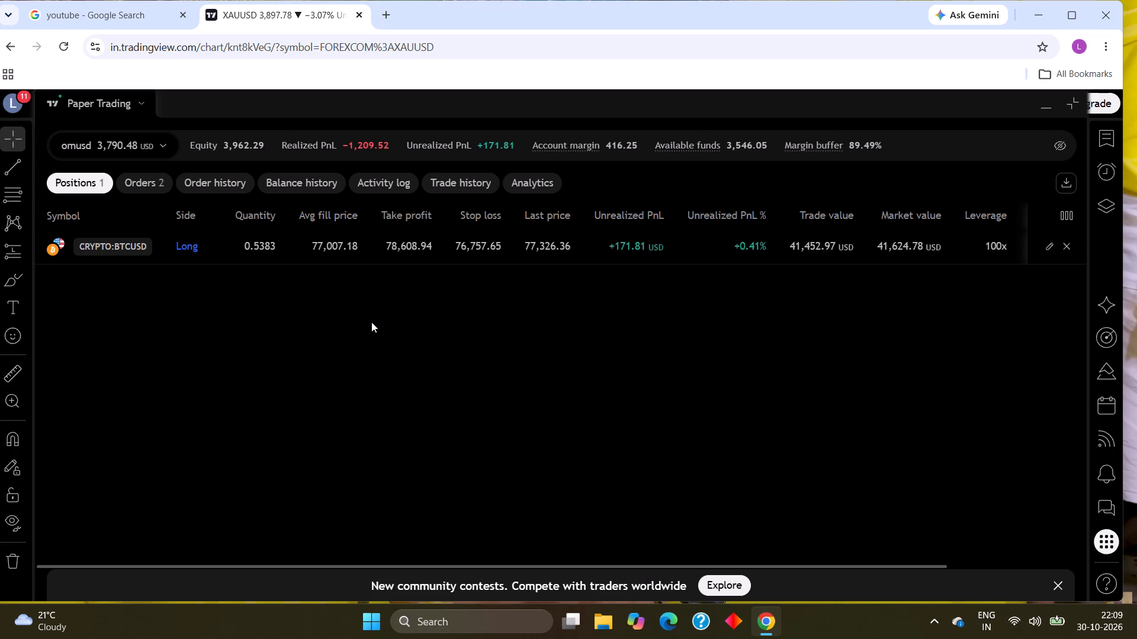
Load the chart of the open CRYPTO:BTCUSD position and minimize the account manager.
{"action": "left_click", "coordinate": [185, 251]}
{"action": "left_click", "coordinate": [125, 248]}
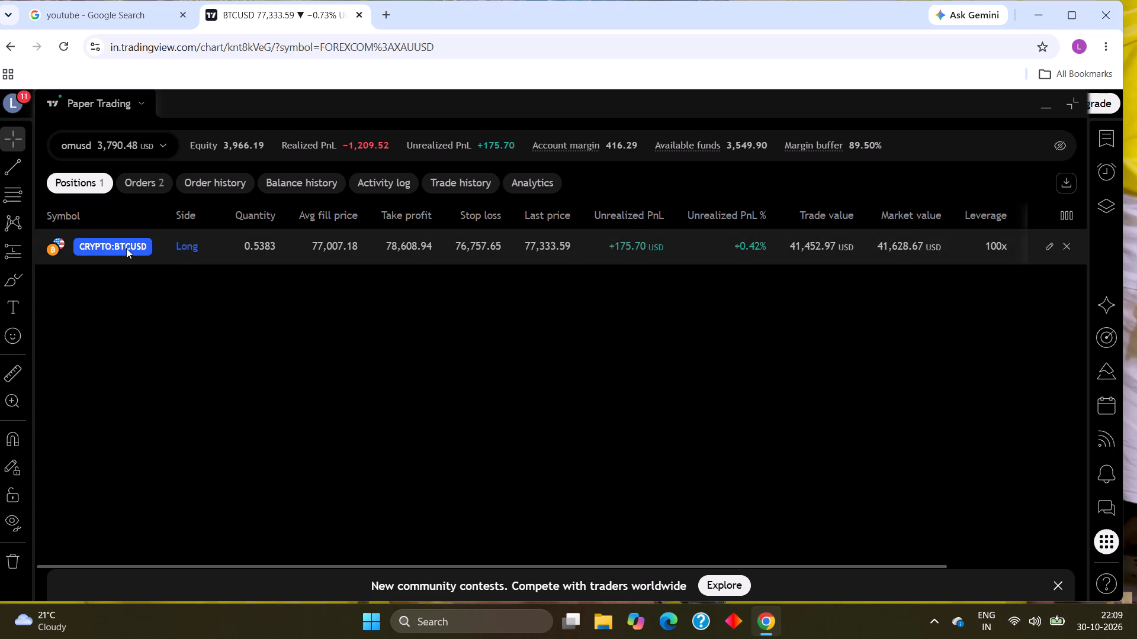
{"action": "left_click", "coordinate": [1042, 104]}
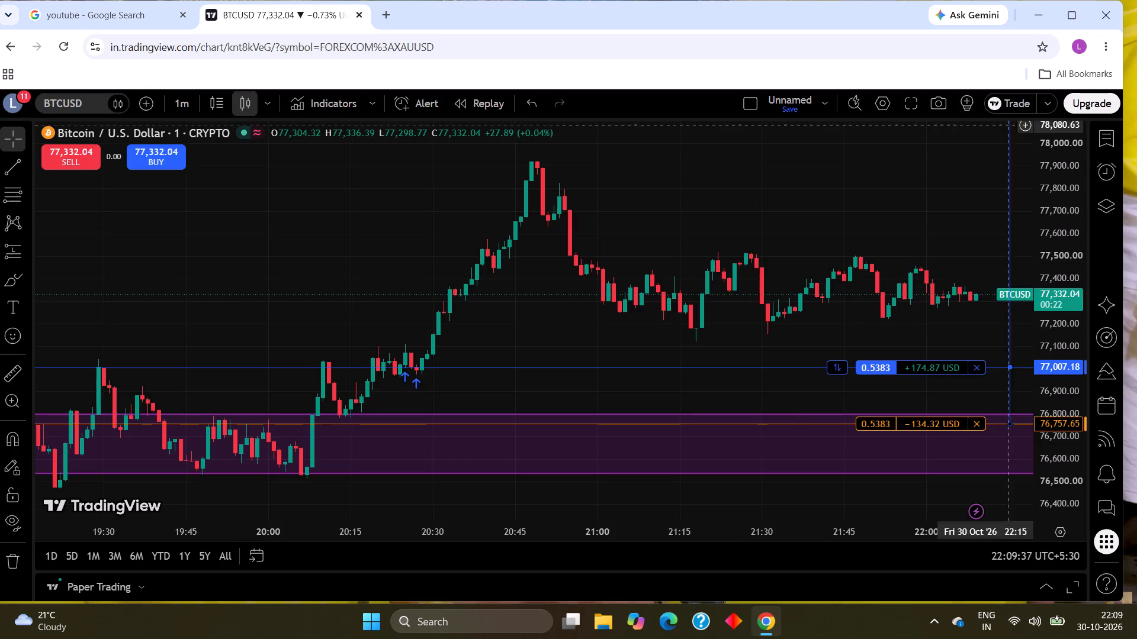
Examine the BTCUSD one-minute price action around the long position's entry, its stop-loss level and the purple zone.
{"action": "left_click_drag", "start_coordinate": [740, 317], "coordinate": [433, 317]}
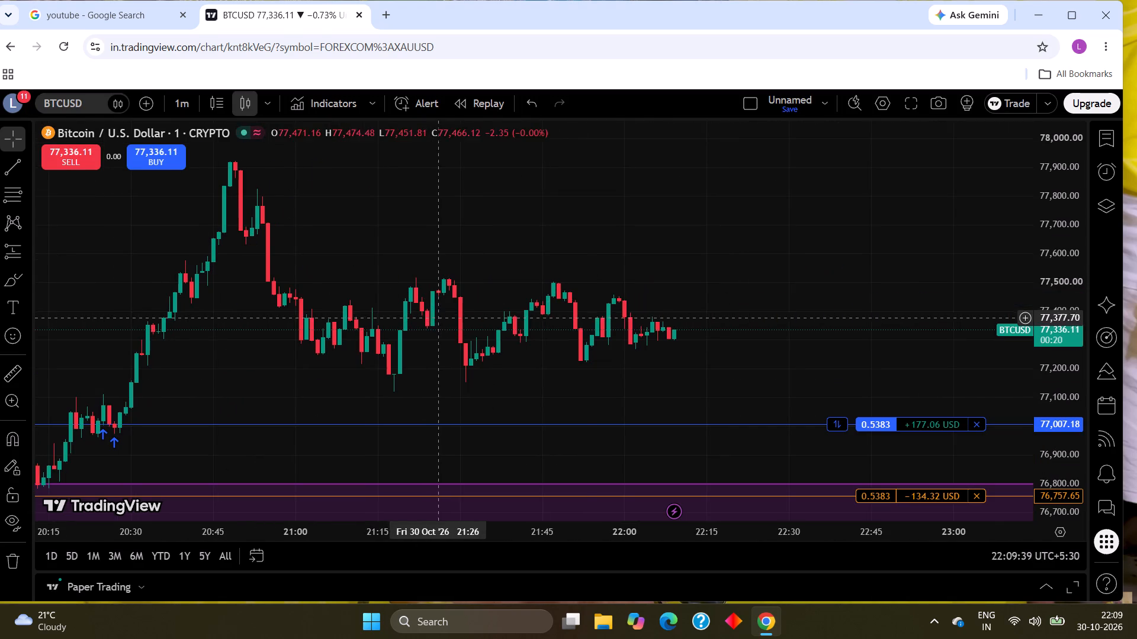
{"action": "scroll", "coordinate": [789, 399], "scroll_direction": "up", "scroll_amount": 4}
{"action": "scroll", "coordinate": [789, 396], "scroll_direction": "down", "scroll_amount": 11}
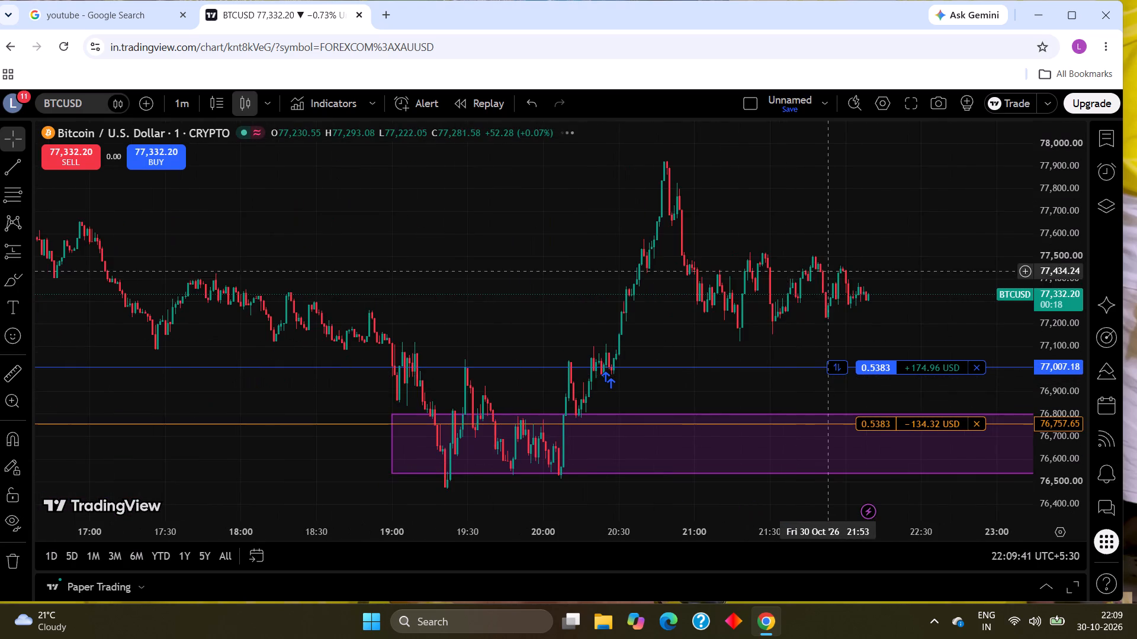
{"action": "left_click_drag", "start_coordinate": [828, 271], "coordinate": [699, 418]}
{"action": "scroll", "coordinate": [695, 288], "scroll_direction": "up", "scroll_amount": 1}
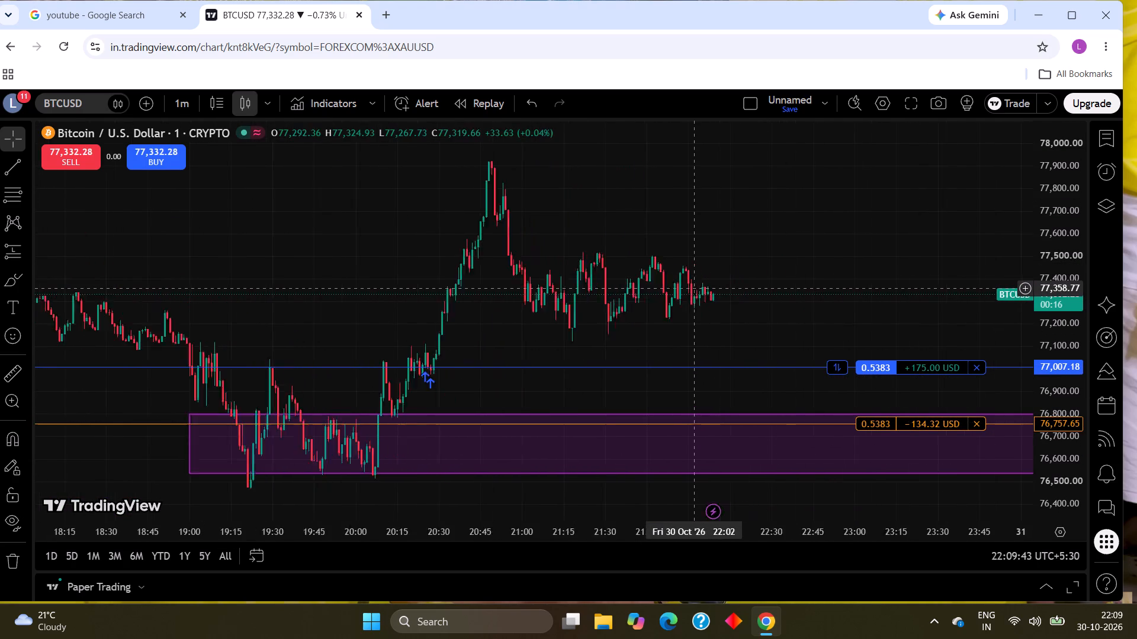
{"action": "scroll", "coordinate": [695, 288], "scroll_direction": "up", "scroll_amount": 10}
{"action": "scroll", "coordinate": [695, 288], "scroll_direction": "down", "scroll_amount": 5}
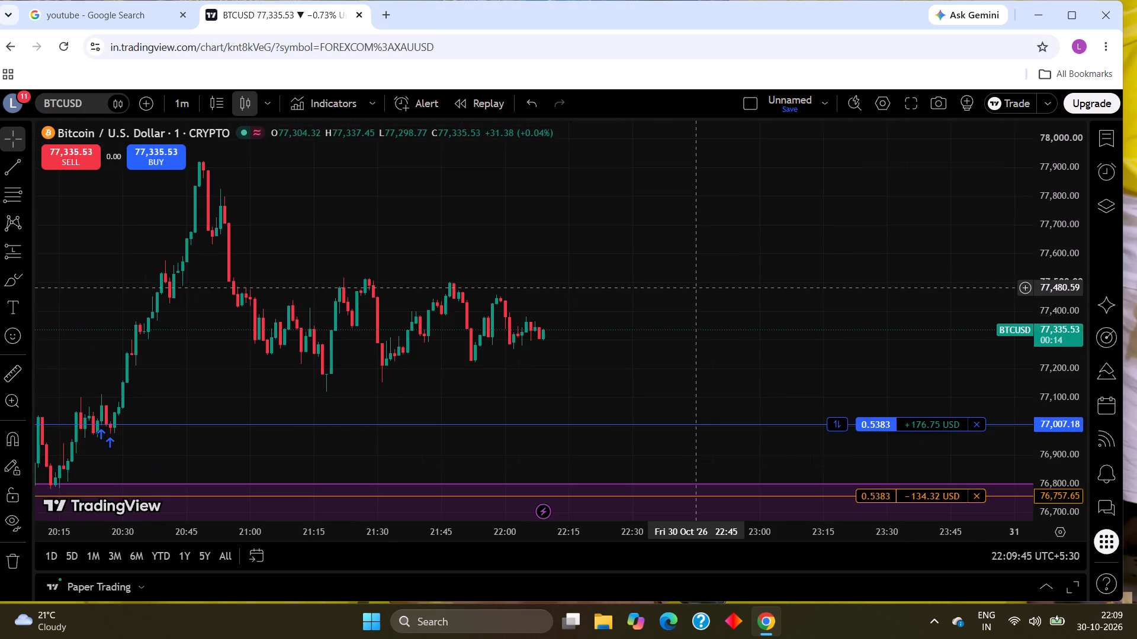
{"action": "scroll", "coordinate": [695, 288], "scroll_direction": "down", "scroll_amount": 4}
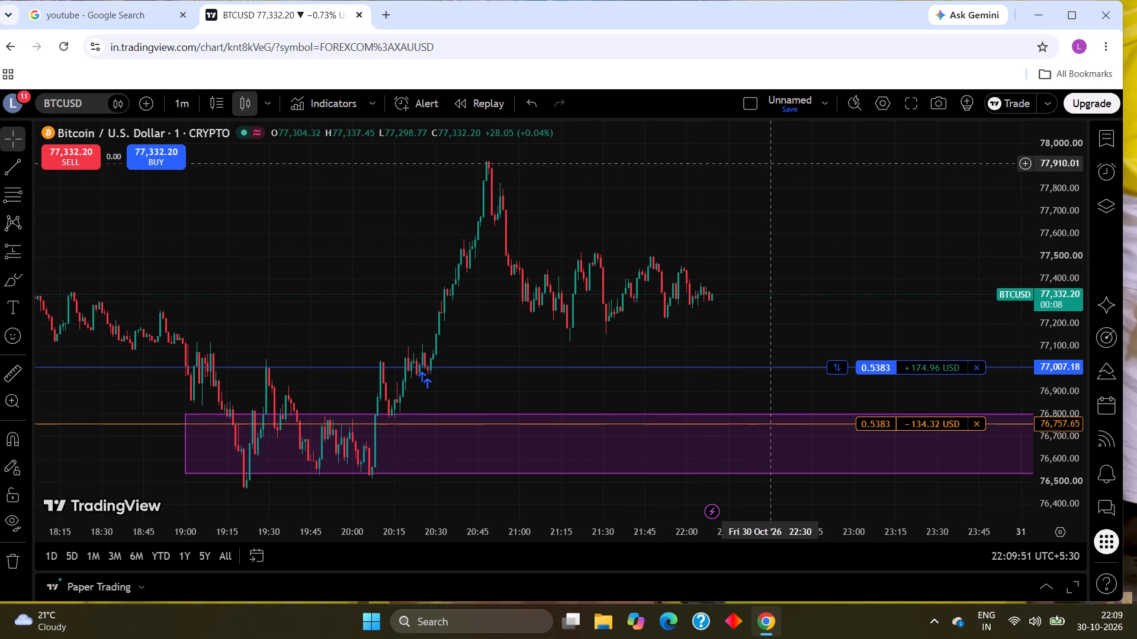
{"action": "left_click_drag", "start_coordinate": [314, 281], "coordinate": [417, 470]}
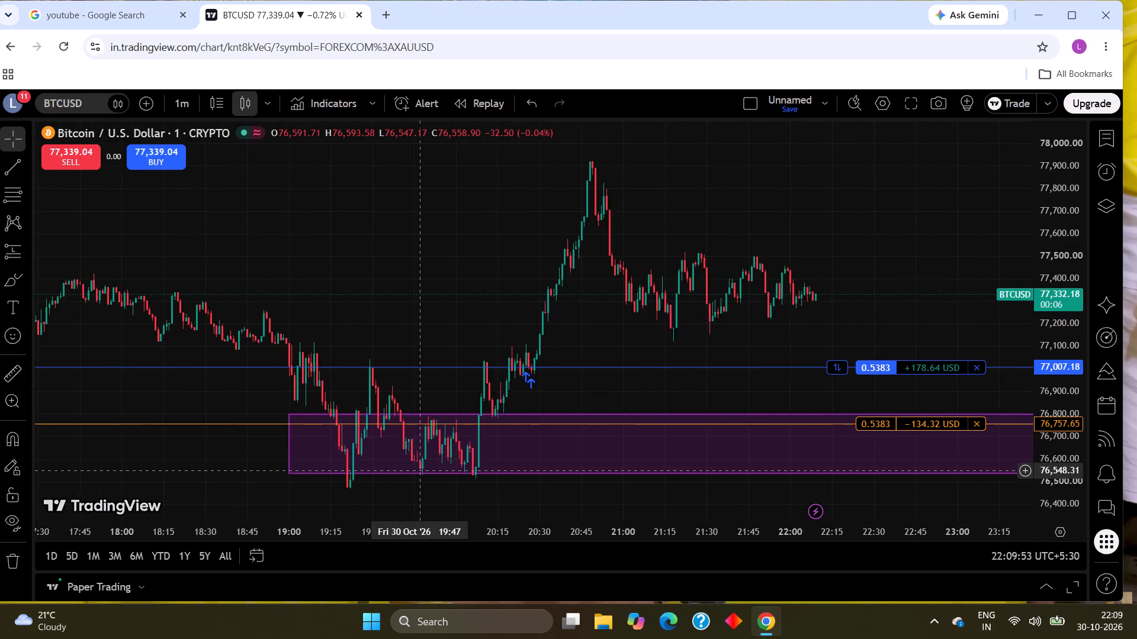
{"action": "left_click_drag", "start_coordinate": [417, 470], "coordinate": [277, 456]}
{"action": "scroll", "coordinate": [685, 336], "scroll_direction": "up", "scroll_amount": 3}
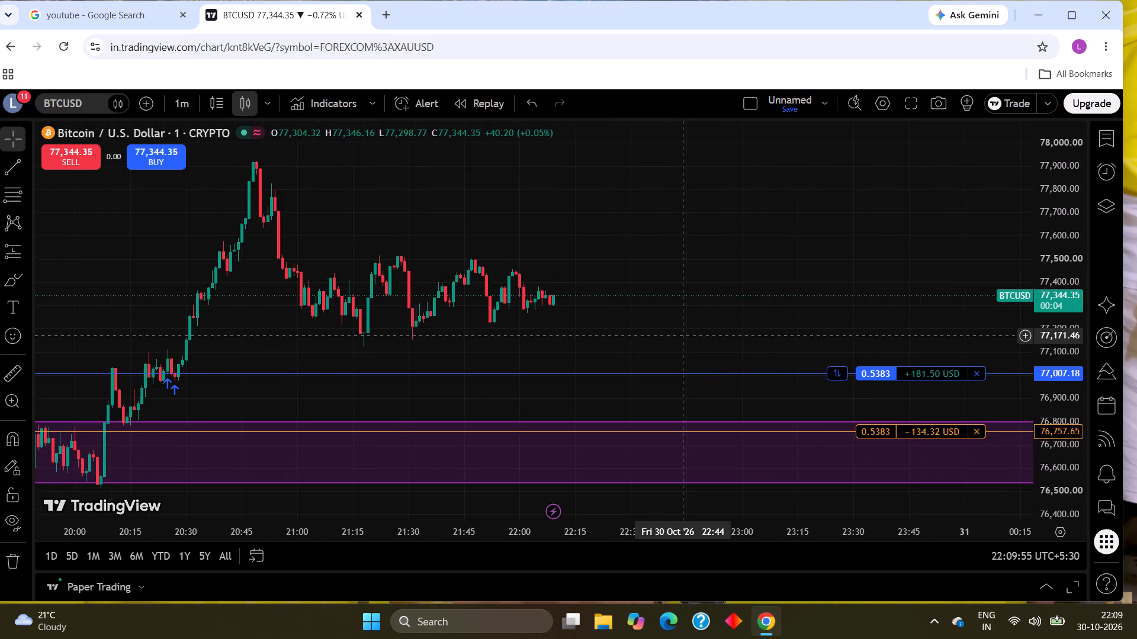
{"action": "scroll", "coordinate": [685, 335], "scroll_direction": "down", "scroll_amount": 2}
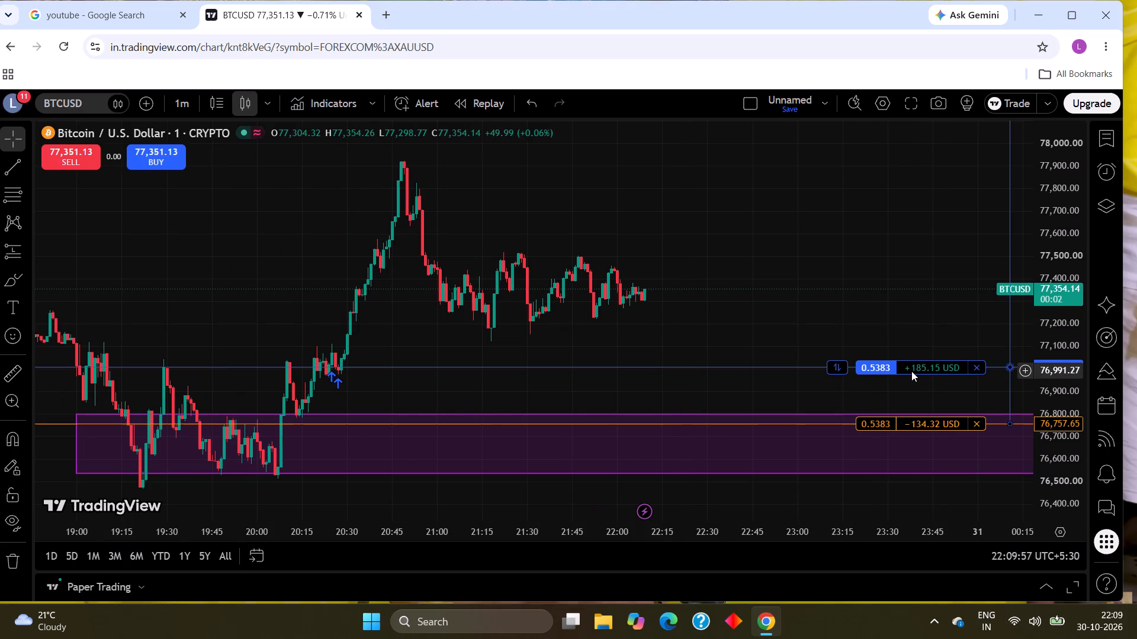
Switch the BTCUSD chart to the 15-minute timeframe.
{"action": "left_click_drag", "start_coordinate": [911, 371], "coordinate": [929, 160]}
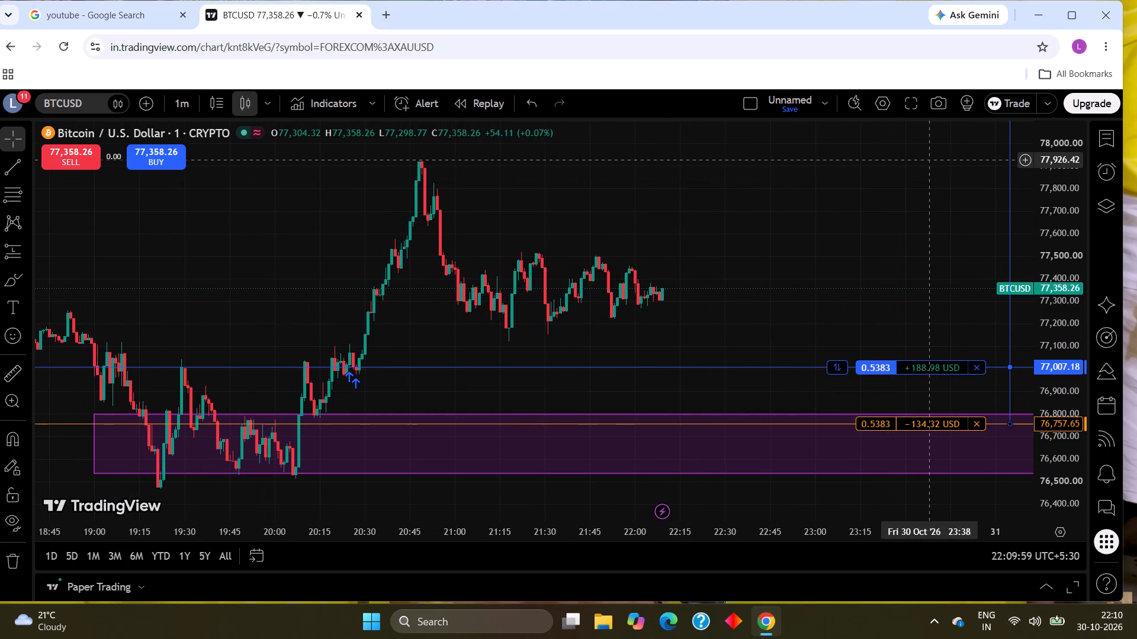
{"action": "scroll", "coordinate": [751, 255], "scroll_direction": "down", "scroll_amount": 2}
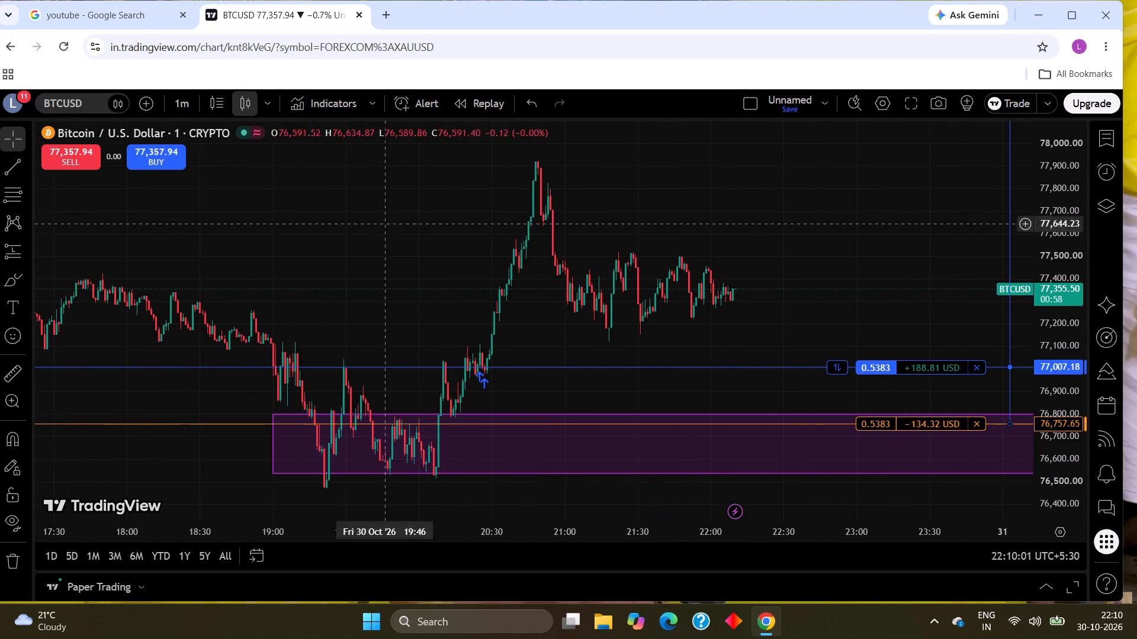
{"action": "left_click", "coordinate": [184, 100]}
{"action": "scroll", "coordinate": [342, 375], "scroll_direction": "down", "scroll_amount": 1}
{"action": "scroll", "coordinate": [245, 408], "scroll_direction": "down", "scroll_amount": 2}
{"action": "left_click", "coordinate": [210, 422]}
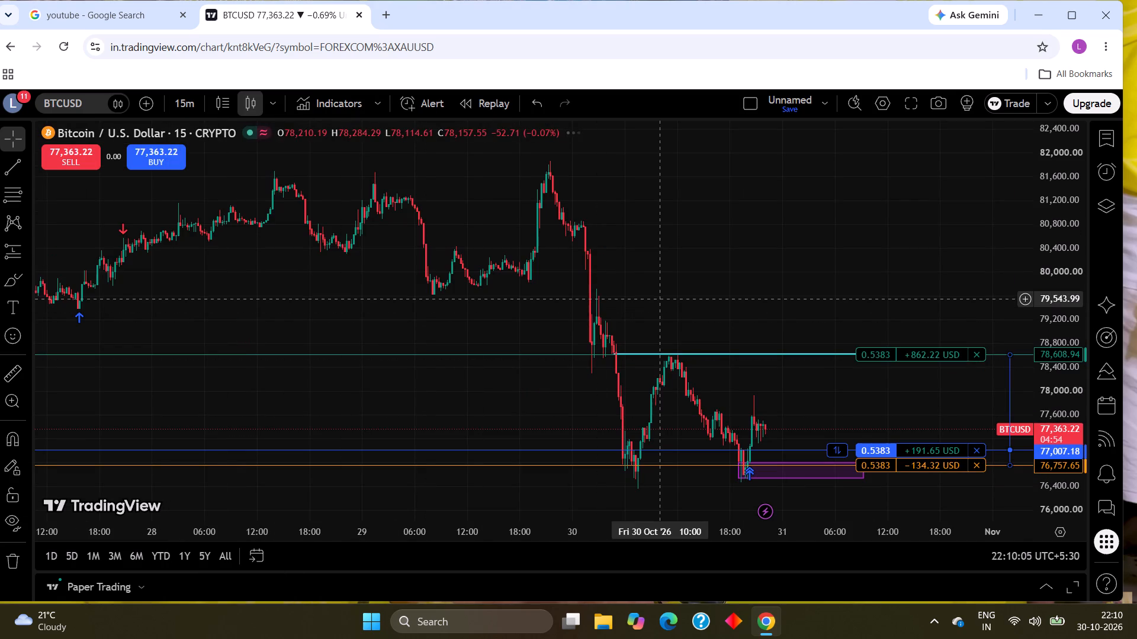
Adjust the long position's take profit to 78,612.09, just by the light-blue horizontal line, and confirm the change.
{"action": "scroll", "coordinate": [756, 418], "scroll_direction": "up", "scroll_amount": 3}
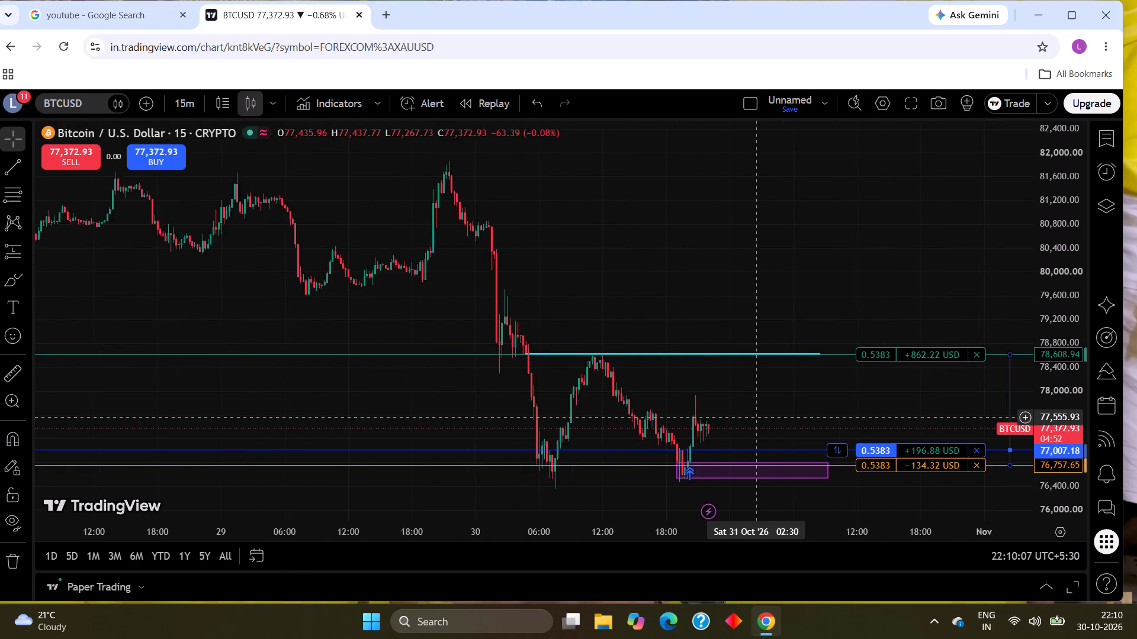
{"action": "scroll", "coordinate": [757, 412], "scroll_direction": "up", "scroll_amount": 1}
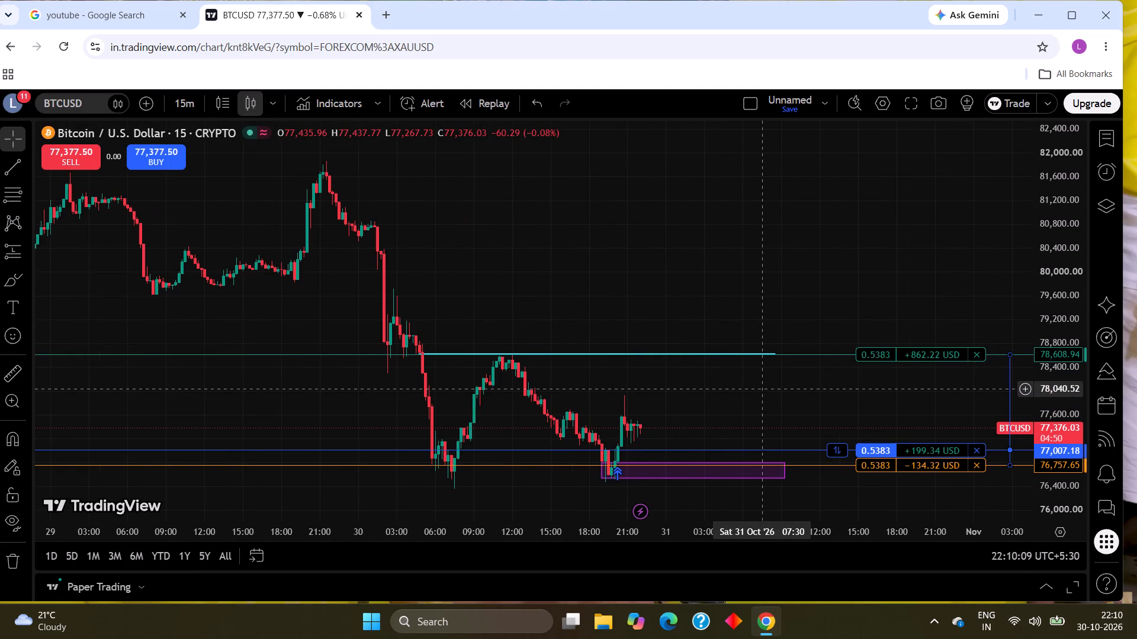
{"action": "left_click_drag", "start_coordinate": [921, 356], "coordinate": [921, 356]}
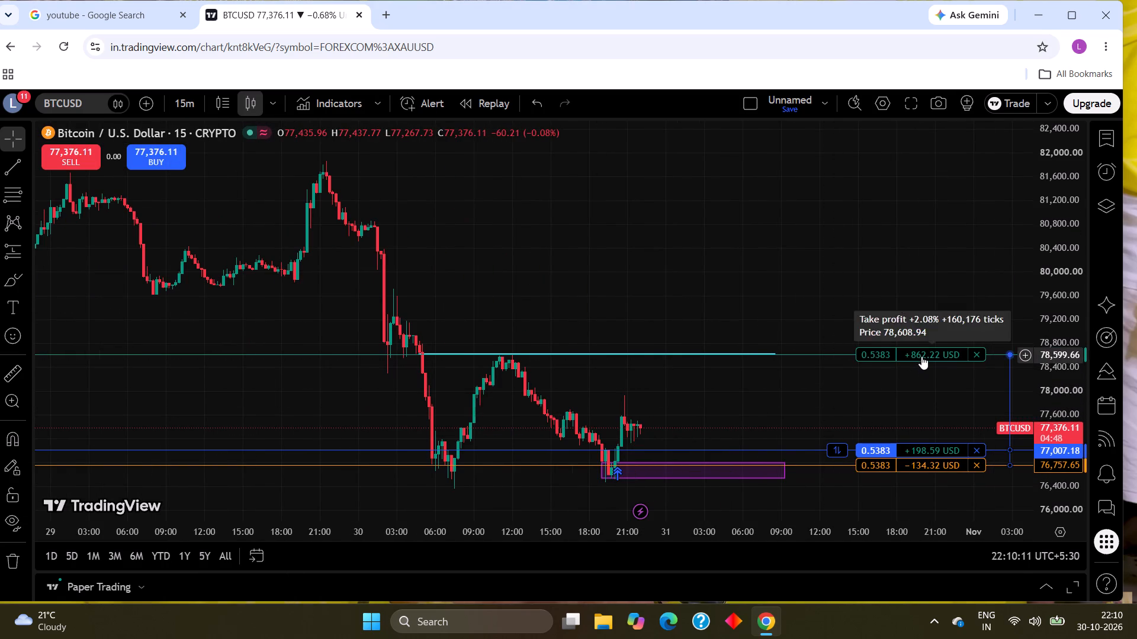
{"action": "left_click_drag", "start_coordinate": [921, 356], "coordinate": [929, 393]}
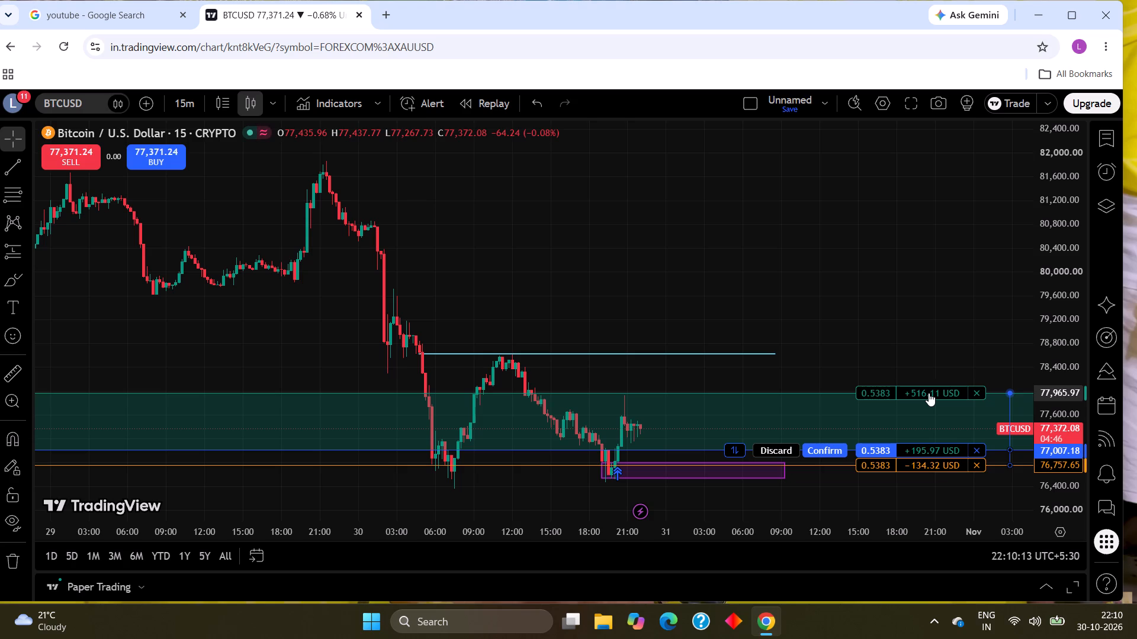
{"action": "left_click_drag", "start_coordinate": [929, 393], "coordinate": [939, 354]}
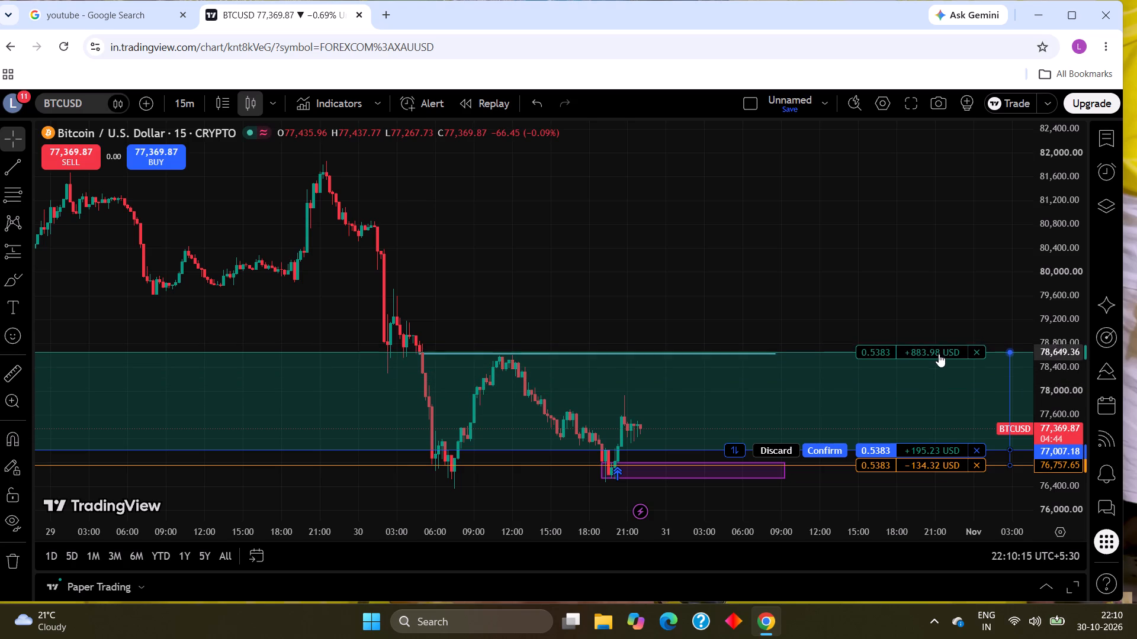
{"action": "left_click_drag", "start_coordinate": [939, 354], "coordinate": [939, 354]}
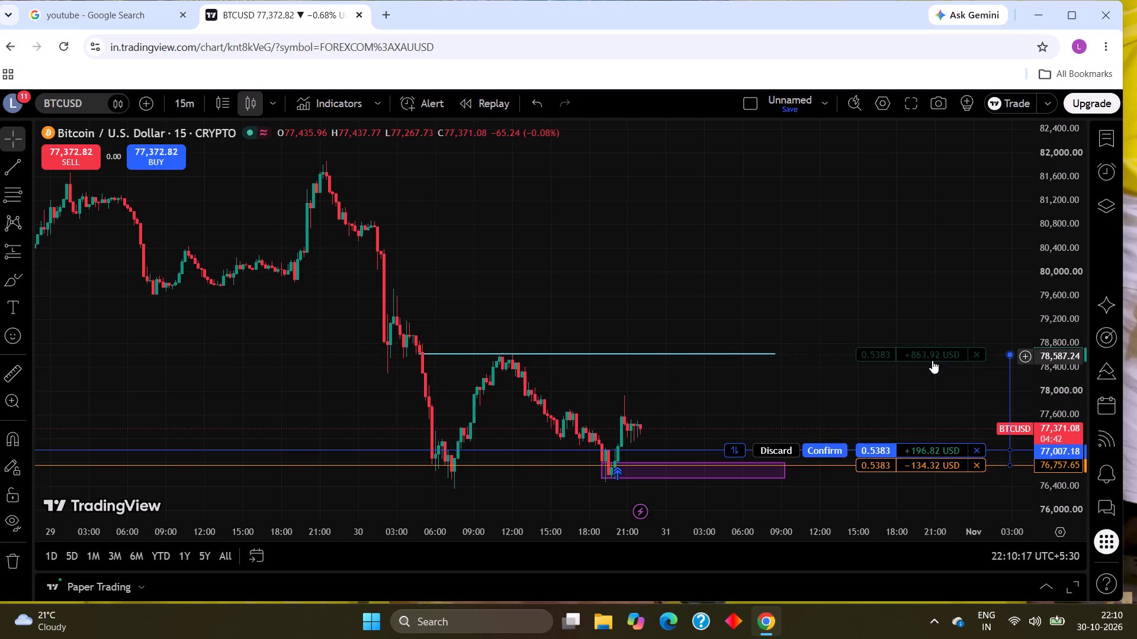
{"action": "left_click", "coordinate": [836, 450]}
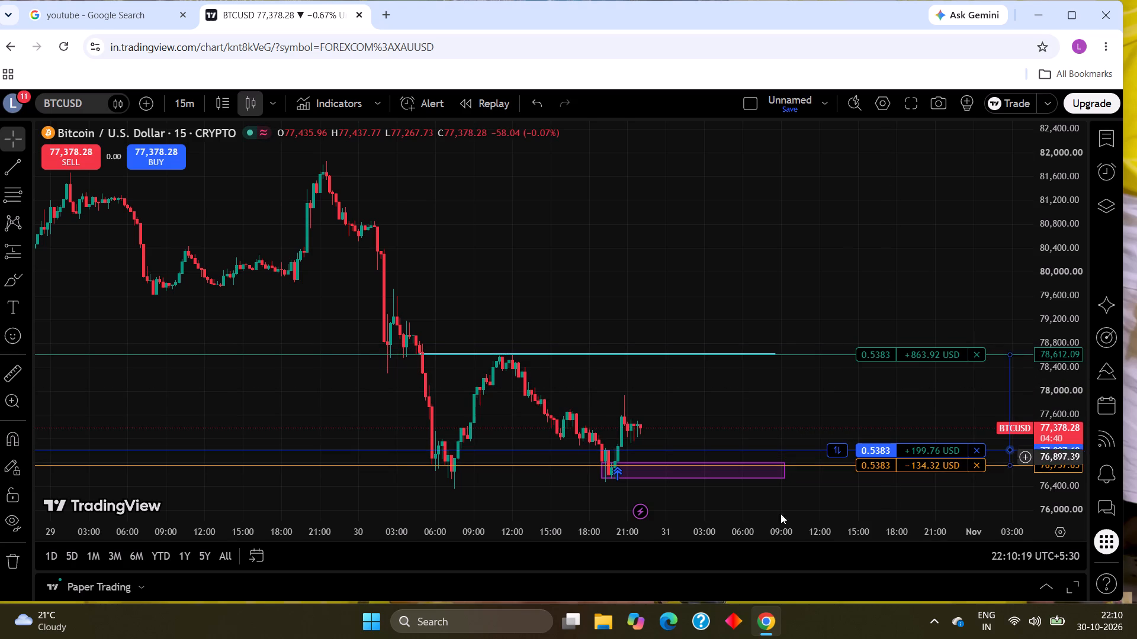
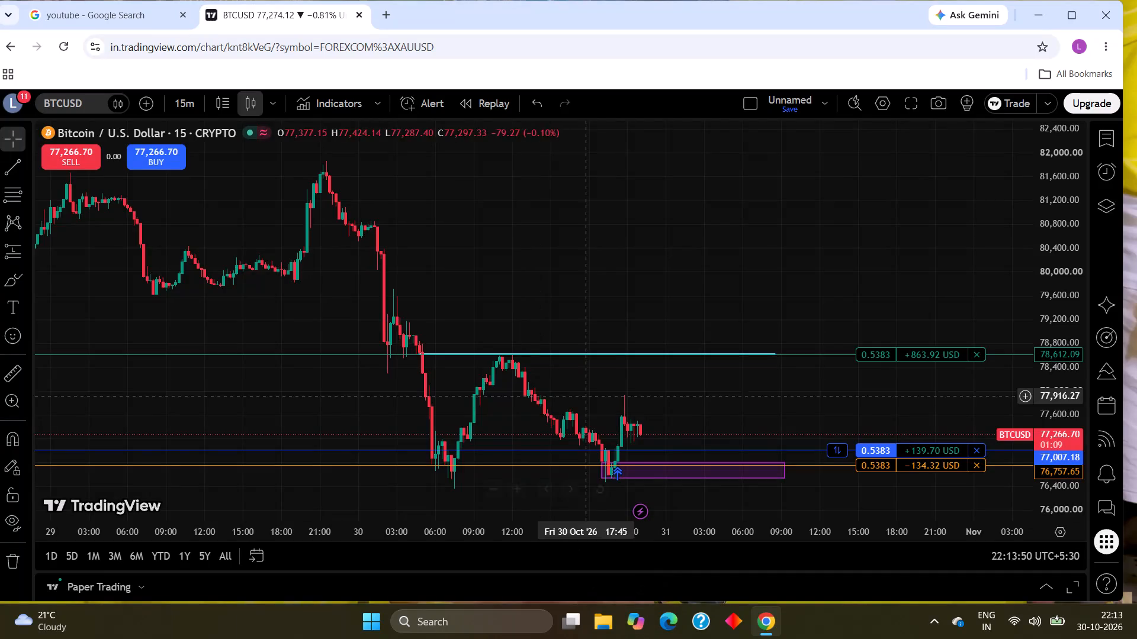
Examine the BTCUSD 15-minute price action around the long entry, the purple zone, and the stop-loss and take-profit levels.
{"action": "scroll", "coordinate": [615, 404], "scroll_direction": "up", "scroll_amount": 9}
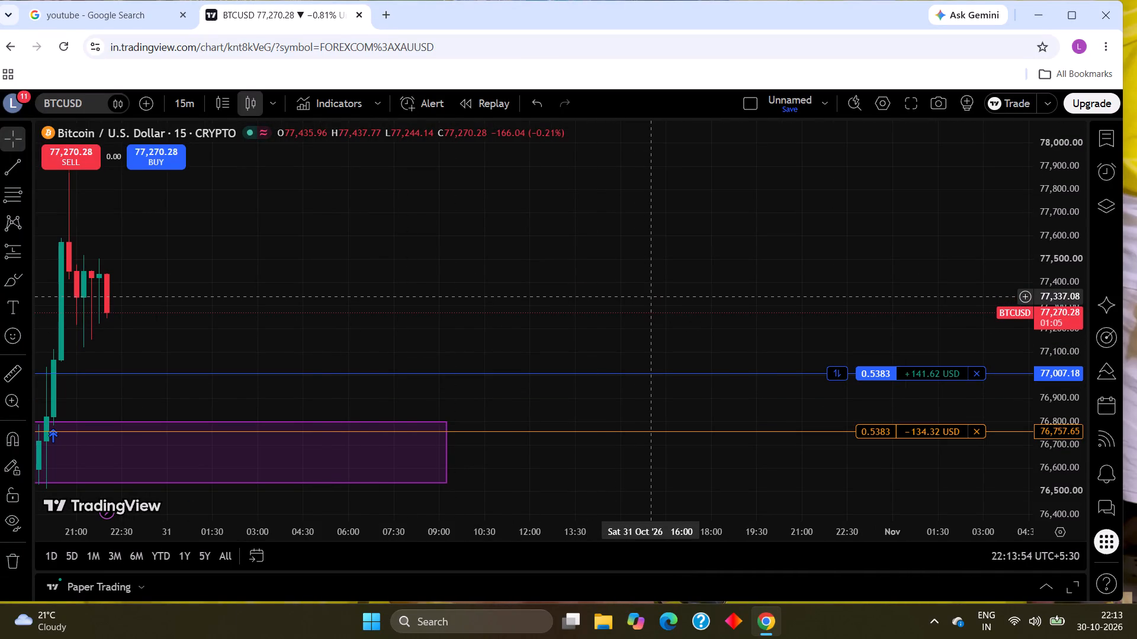
{"action": "scroll", "coordinate": [404, 252], "scroll_direction": "down", "scroll_amount": 2}
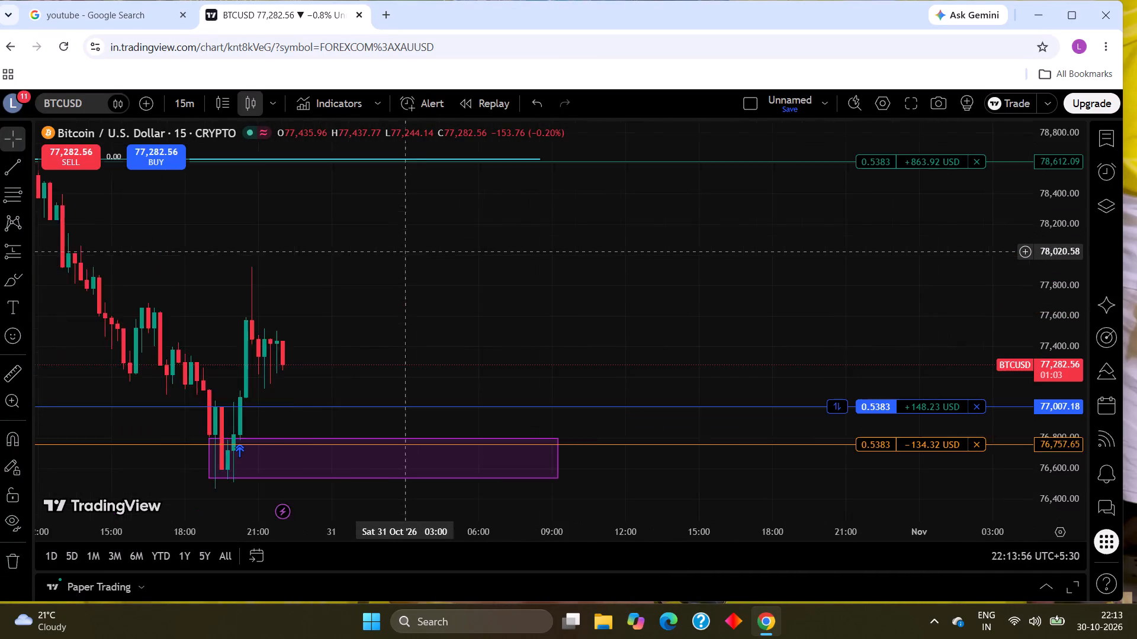
{"action": "scroll", "coordinate": [404, 252], "scroll_direction": "down", "scroll_amount": 1}
{"action": "left_click", "coordinate": [320, 262]}
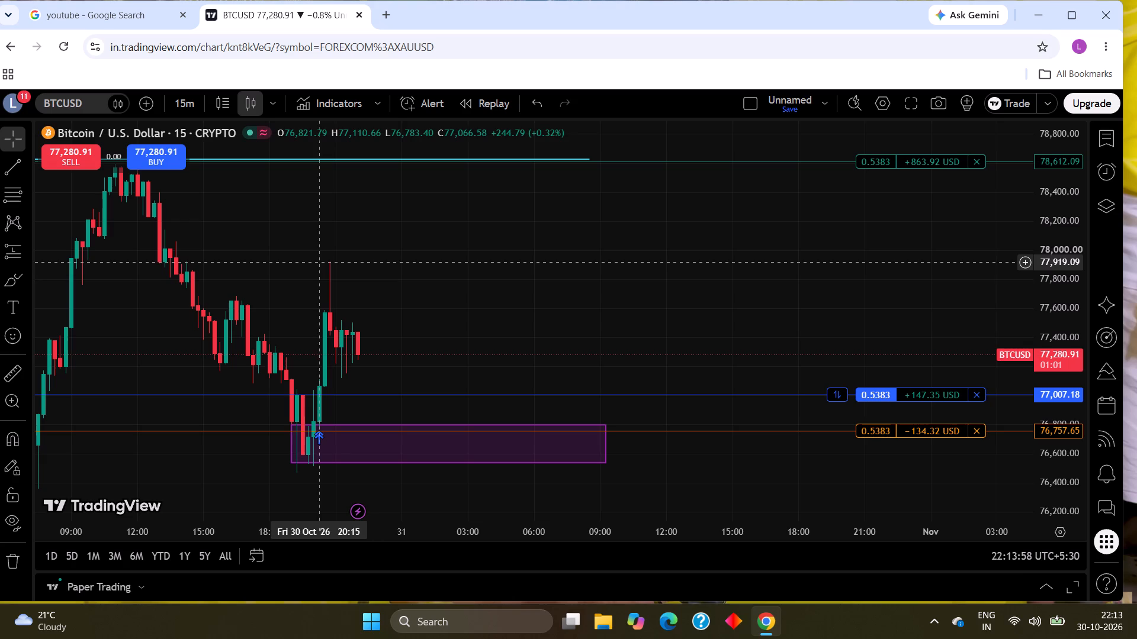
{"action": "scroll", "coordinate": [350, 258], "scroll_direction": "up", "scroll_amount": 3}
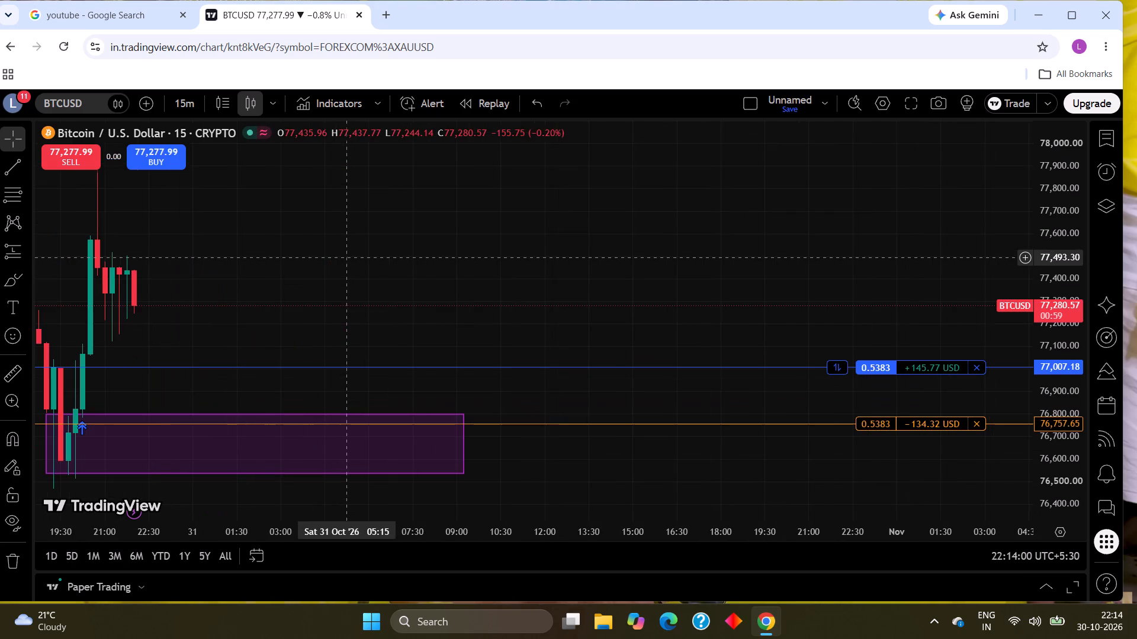
{"action": "scroll", "coordinate": [354, 254], "scroll_direction": "down", "scroll_amount": 7}
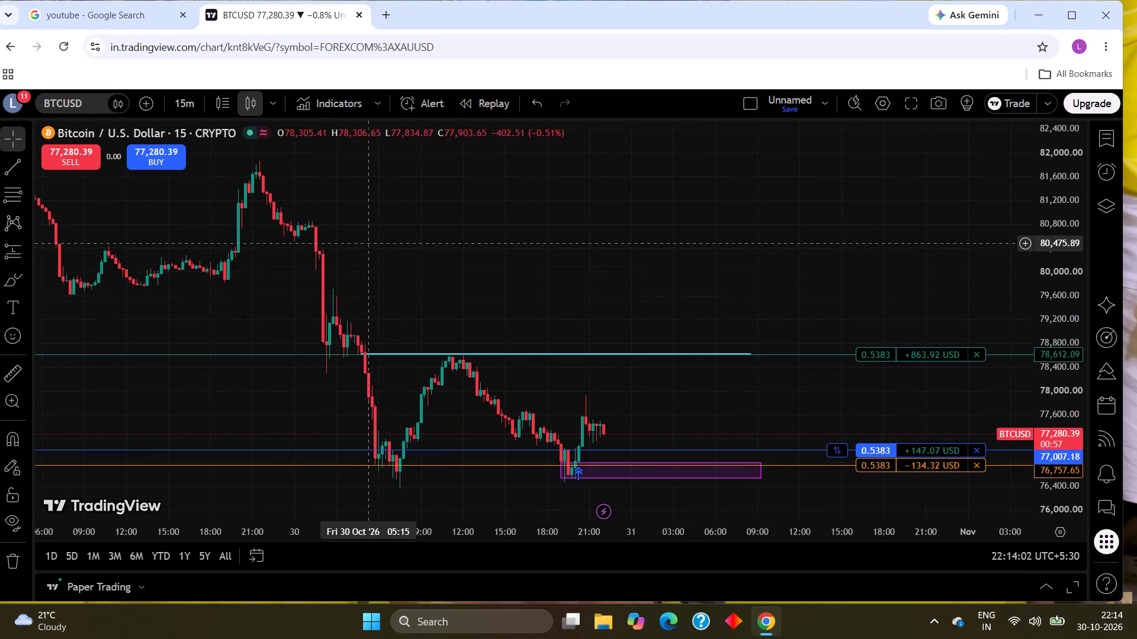
{"action": "scroll", "coordinate": [375, 242], "scroll_direction": "down", "scroll_amount": 11}
{"action": "scroll", "coordinate": [402, 235], "scroll_direction": "up", "scroll_amount": 11}
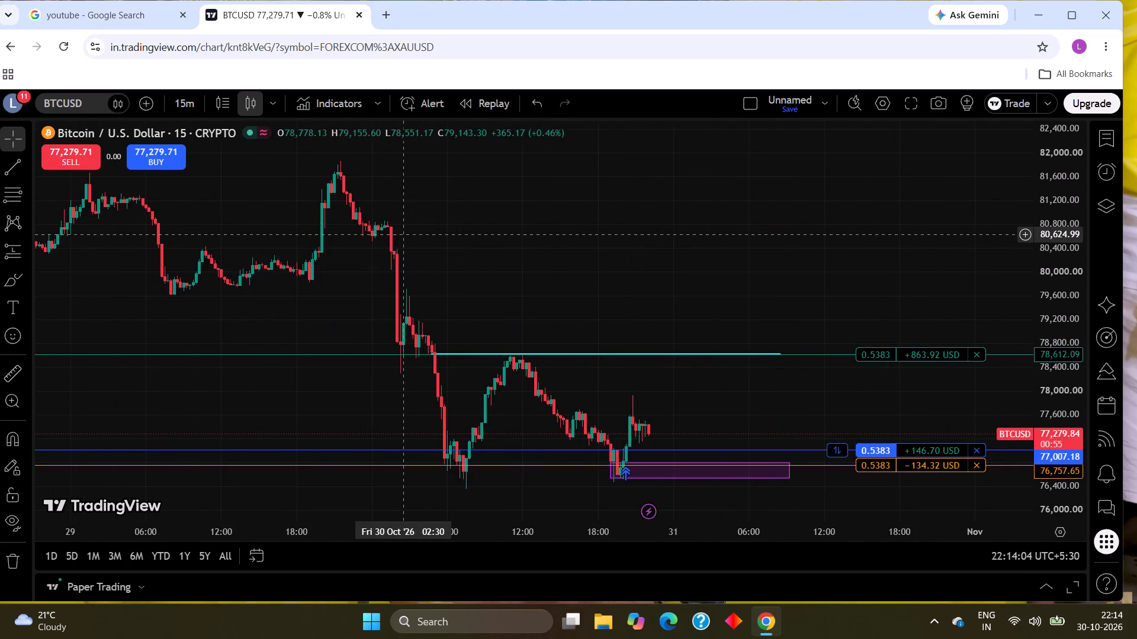
{"action": "scroll", "coordinate": [403, 235], "scroll_direction": "up", "scroll_amount": 11}
{"action": "scroll", "coordinate": [406, 233], "scroll_direction": "down", "scroll_amount": 3}
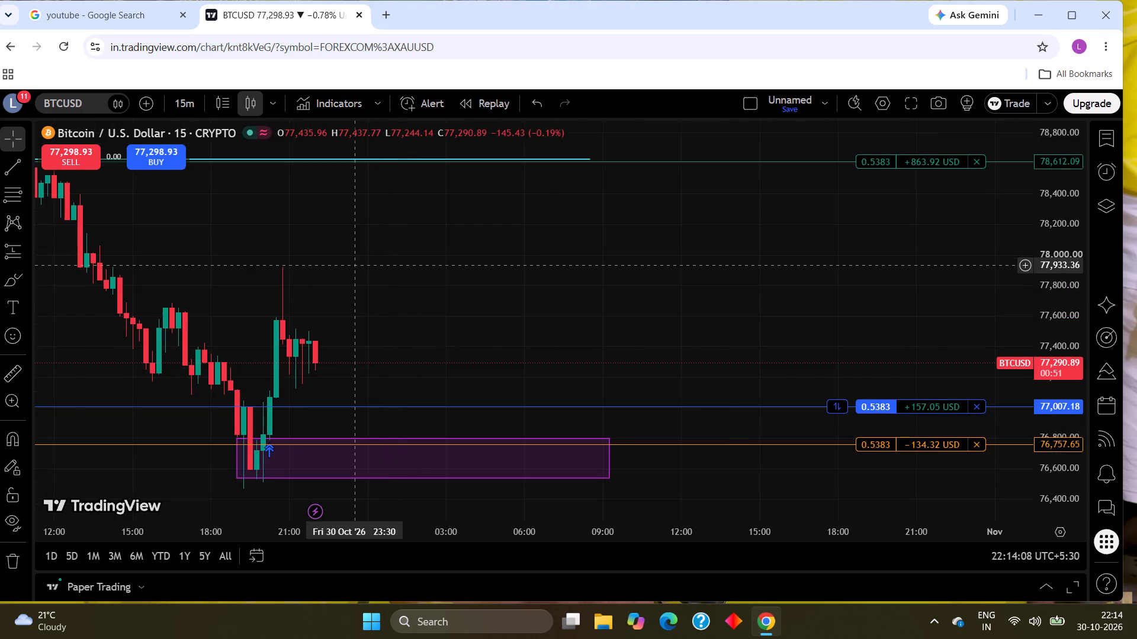
Lower the long position's stop loss to 76,468.03, just below the purple zone, and confirm the change.
{"action": "left_click_drag", "start_coordinate": [355, 269], "coordinate": [506, 302]}
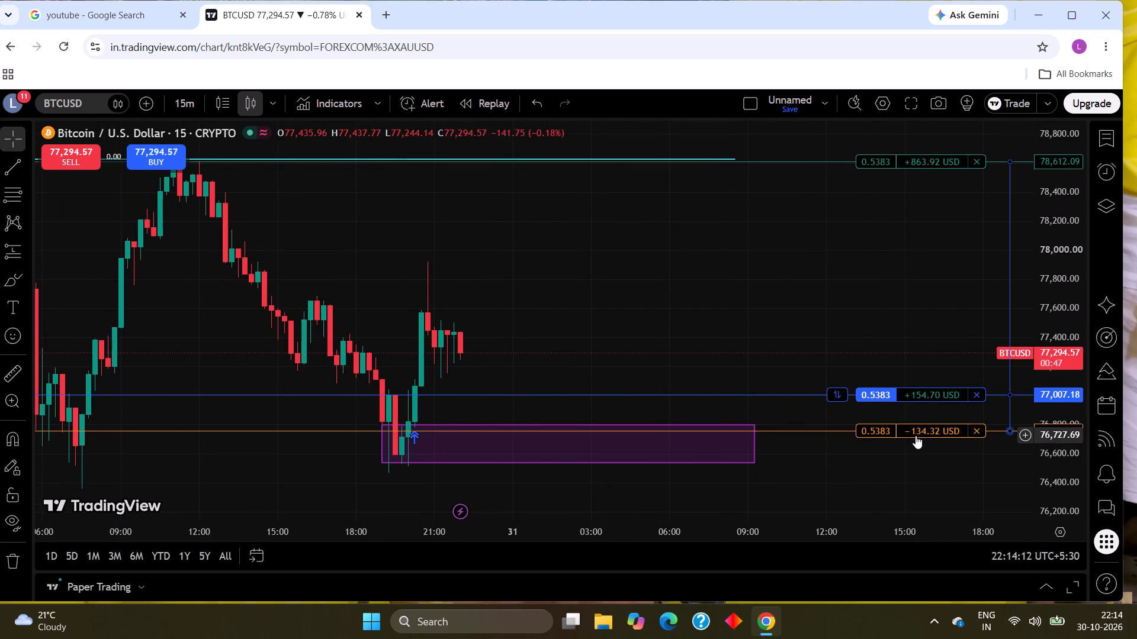
{"action": "left_click_drag", "start_coordinate": [916, 435], "coordinate": [915, 473]}
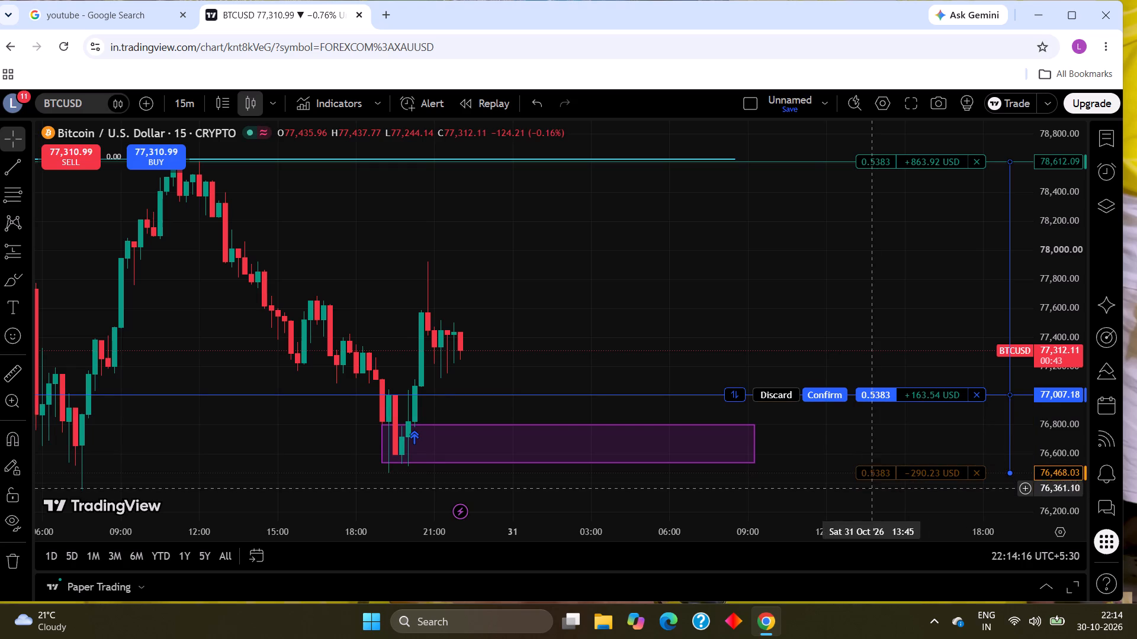
{"action": "left_click", "coordinate": [832, 399]}
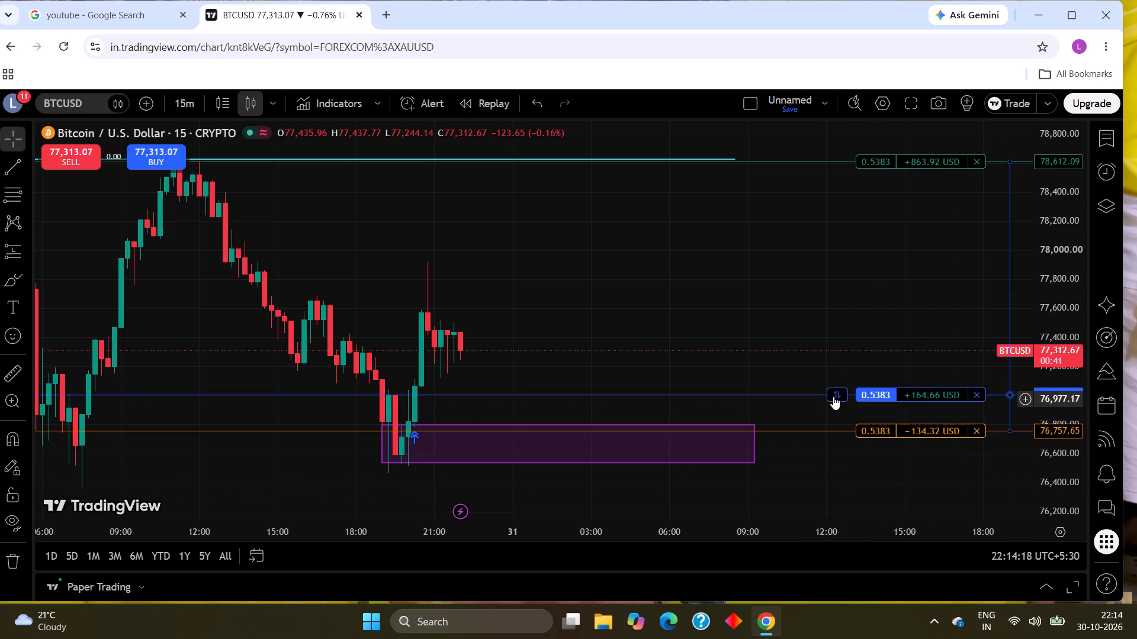
Review the BTCUSD position's stop-loss and take-profit levels against the recent swing low and the light-blue line.
{"action": "scroll", "coordinate": [844, 384], "scroll_direction": "down", "scroll_amount": 3}
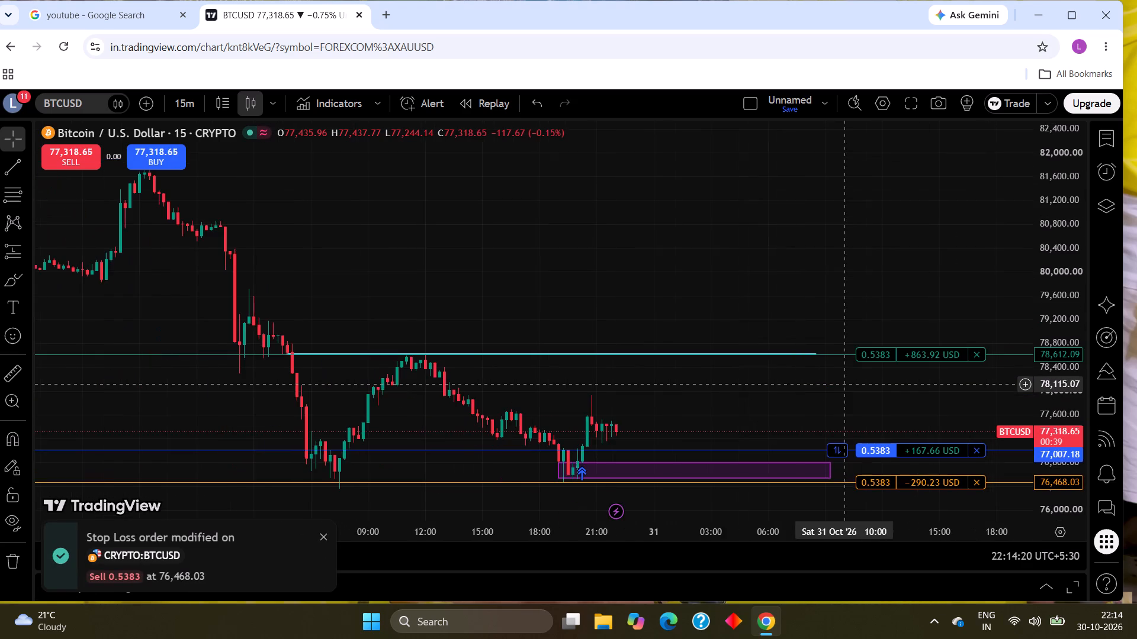
{"action": "scroll", "coordinate": [844, 384], "scroll_direction": "up", "scroll_amount": 7}
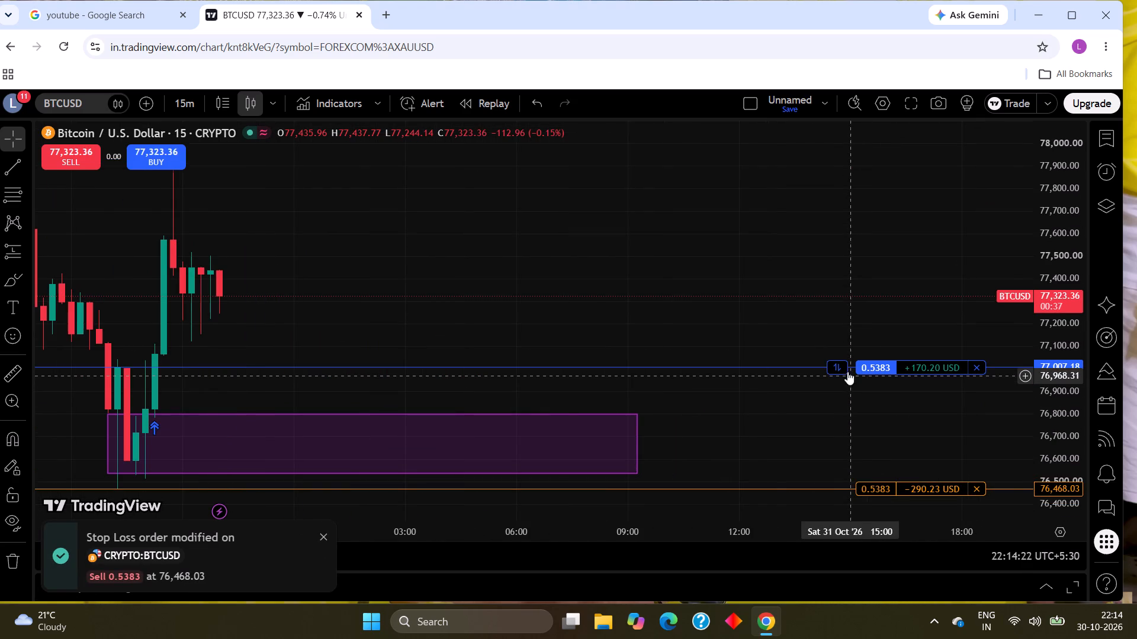
{"action": "scroll", "coordinate": [611, 334], "scroll_direction": "up", "scroll_amount": 4}
{"action": "scroll", "coordinate": [612, 334], "scroll_direction": "down", "scroll_amount": 5}
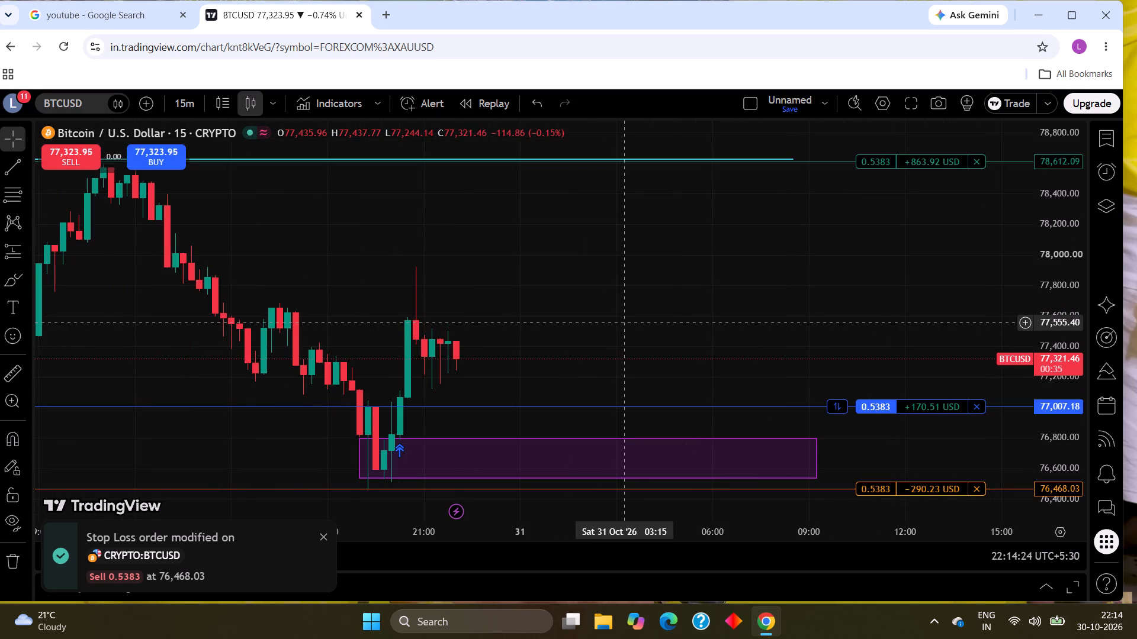
{"action": "scroll", "coordinate": [627, 319], "scroll_direction": "down", "scroll_amount": 4}
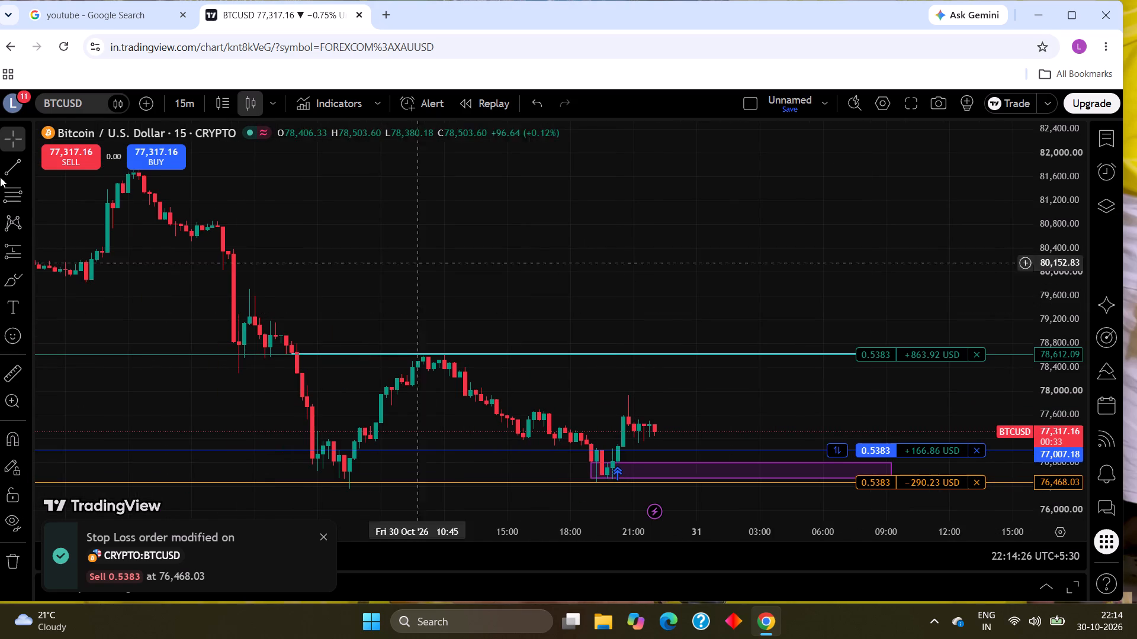
Switch the chart symbol to OANDA gold spot, XAUUSD.
{"action": "left_click", "coordinate": [68, 108]}
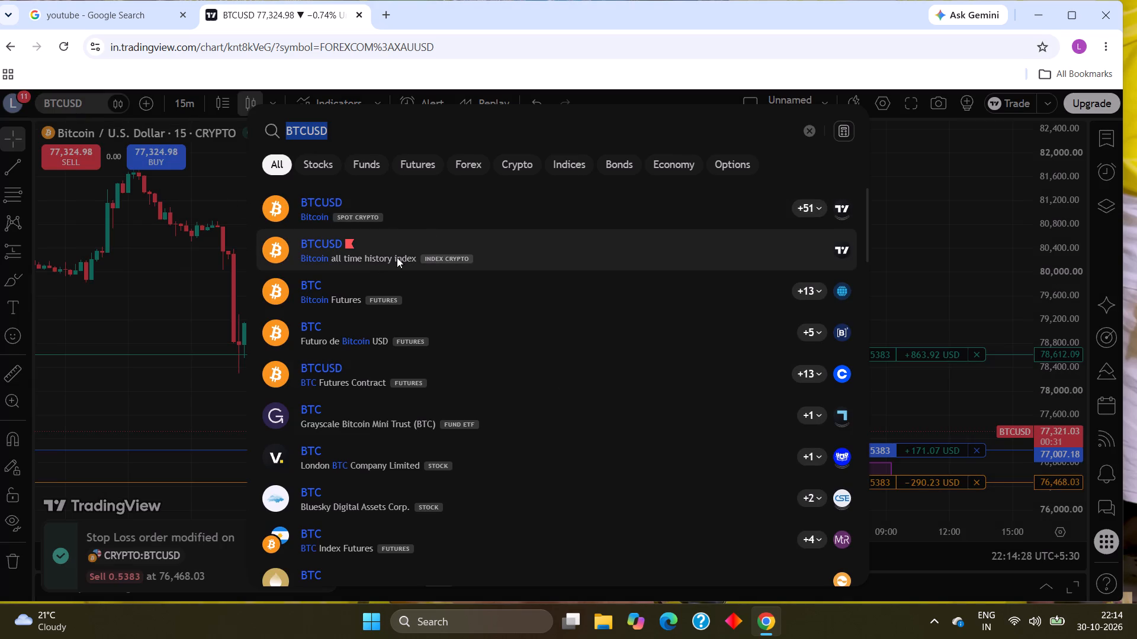
{"action": "left_click", "coordinate": [810, 135]}
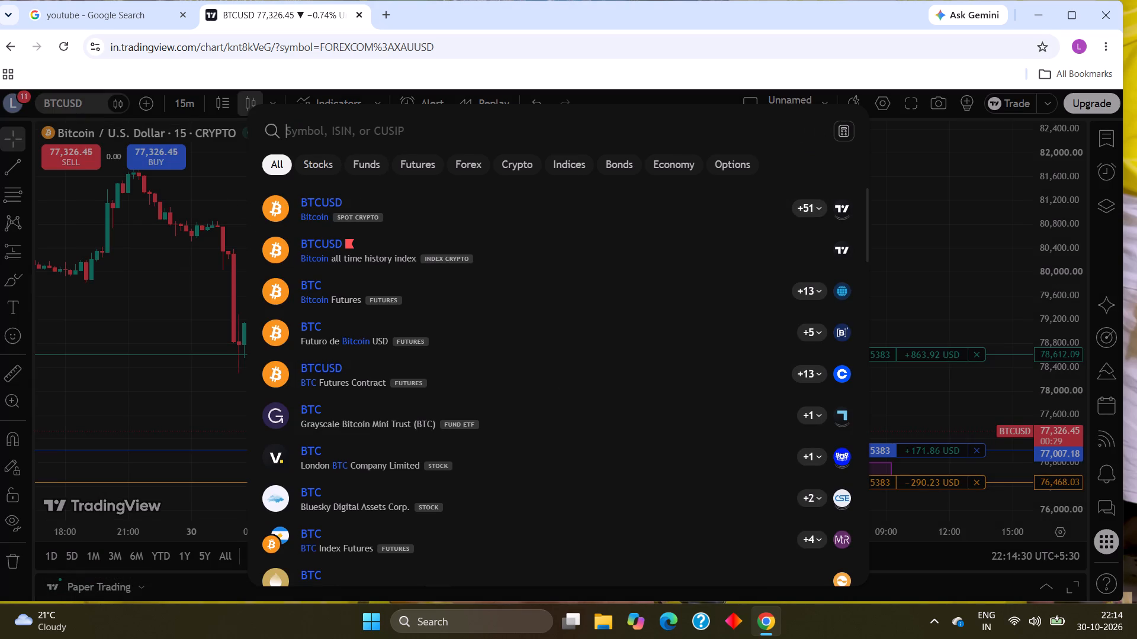
{"action": "left_click", "coordinate": [405, 375]}
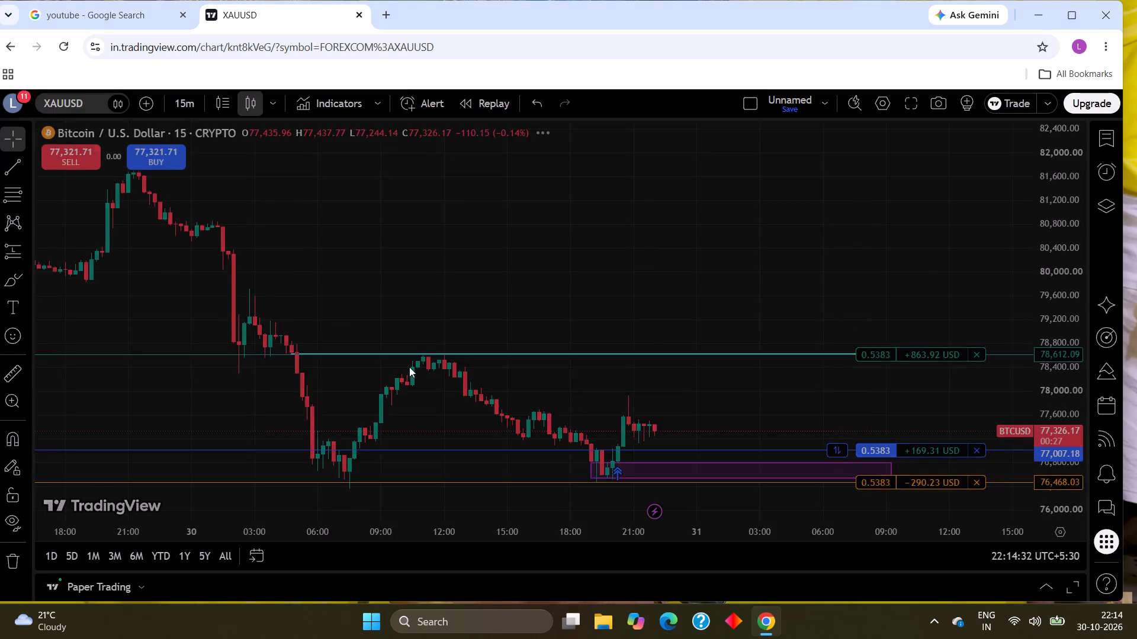
Switch the XAUUSD chart to the 4-hour timeframe.
{"action": "scroll", "coordinate": [509, 272], "scroll_direction": "down", "scroll_amount": 12}
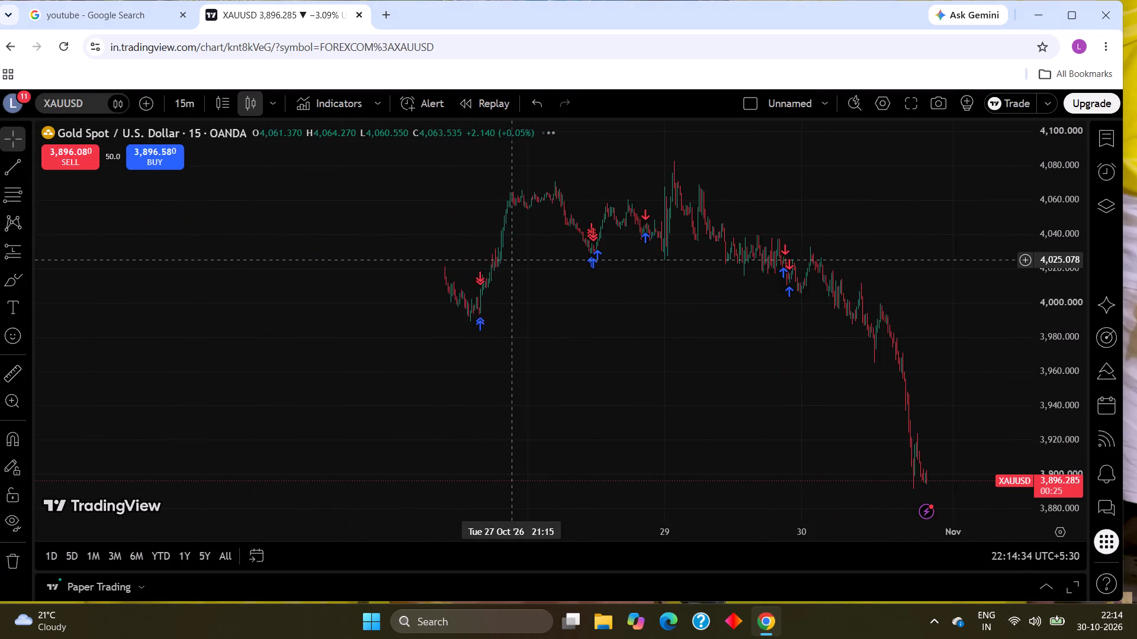
{"action": "scroll", "coordinate": [512, 260], "scroll_direction": "down", "scroll_amount": 17}
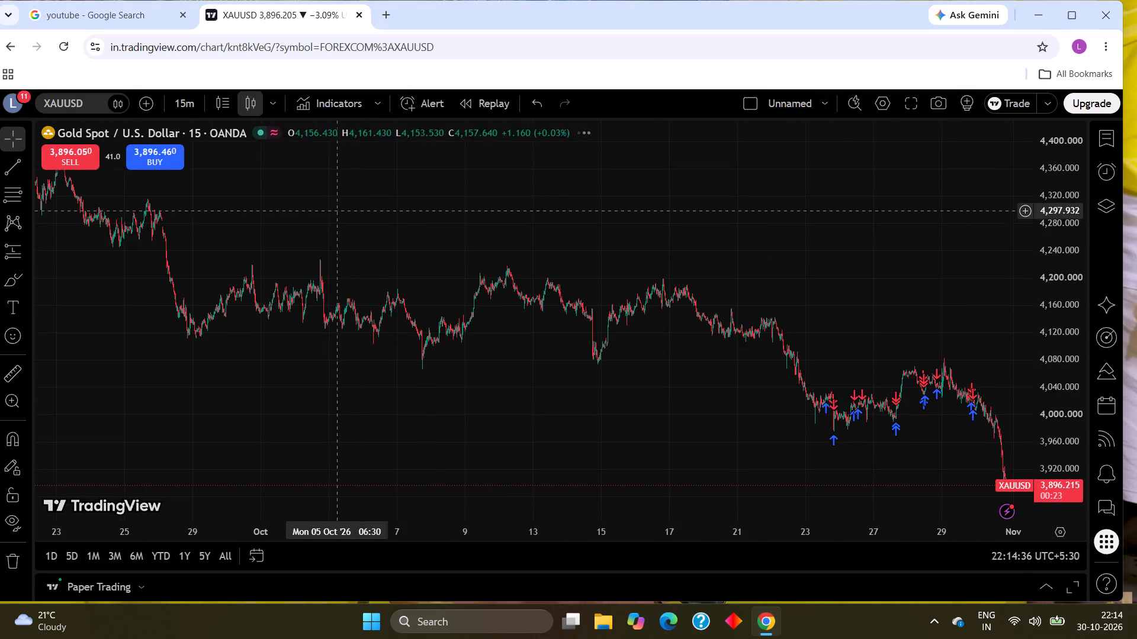
{"action": "left_click", "coordinate": [178, 105]}
{"action": "scroll", "coordinate": [189, 425], "scroll_direction": "down", "scroll_amount": 3}
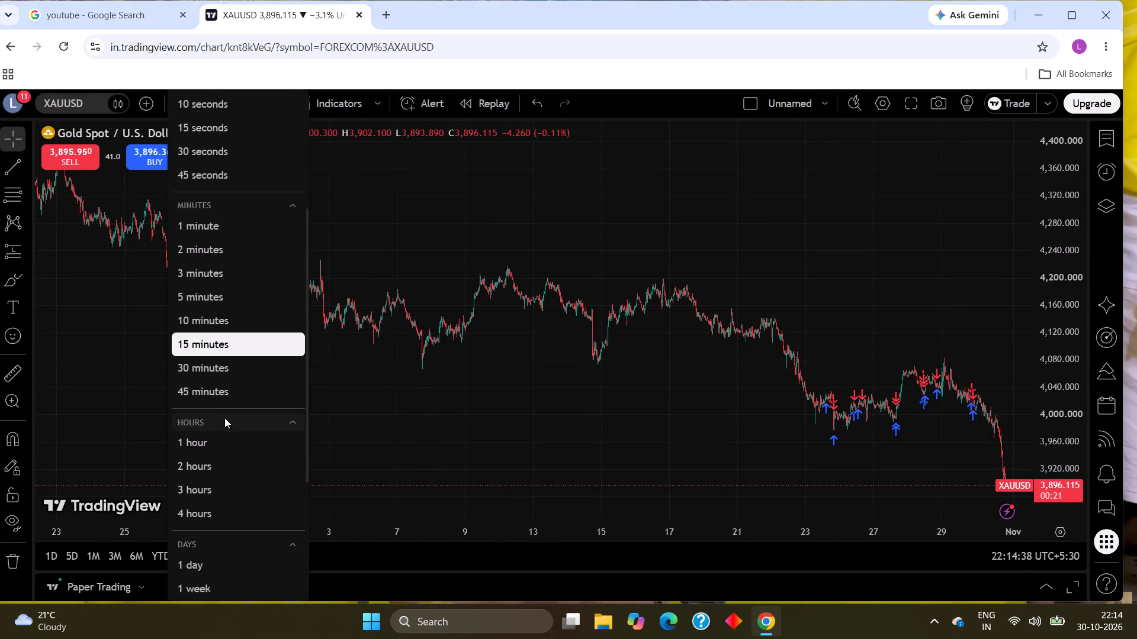
{"action": "left_click", "coordinate": [222, 519]}
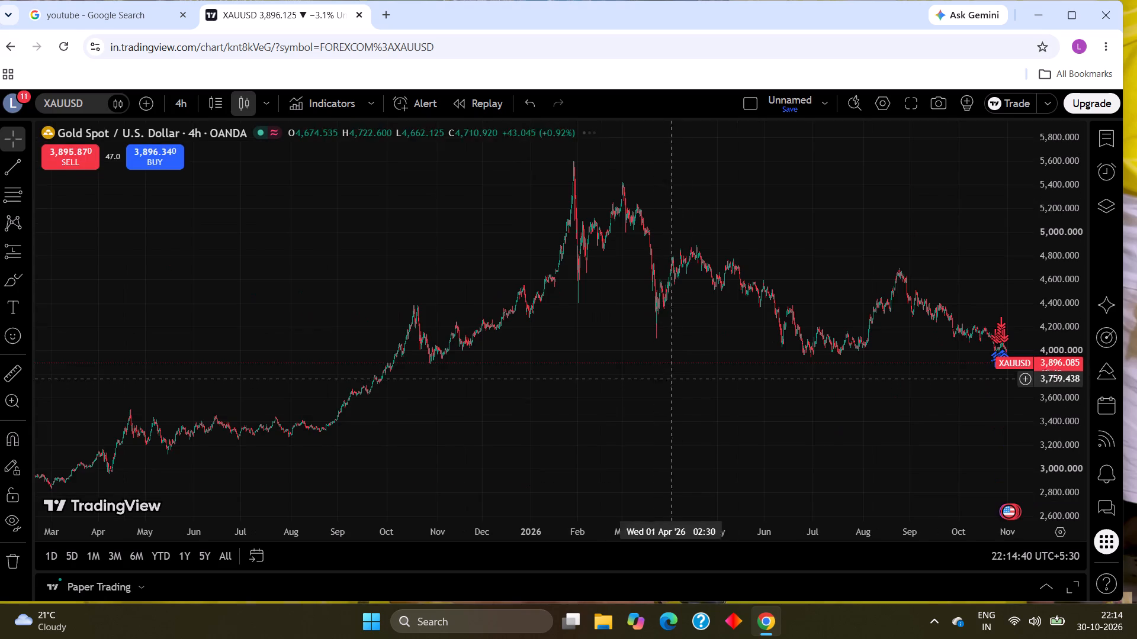
Examine the XAUUSD 4-hour price action, from the broader trend since summer to the latest candles and past trade markers.
{"action": "scroll", "coordinate": [860, 357], "scroll_direction": "up", "scroll_amount": 19}
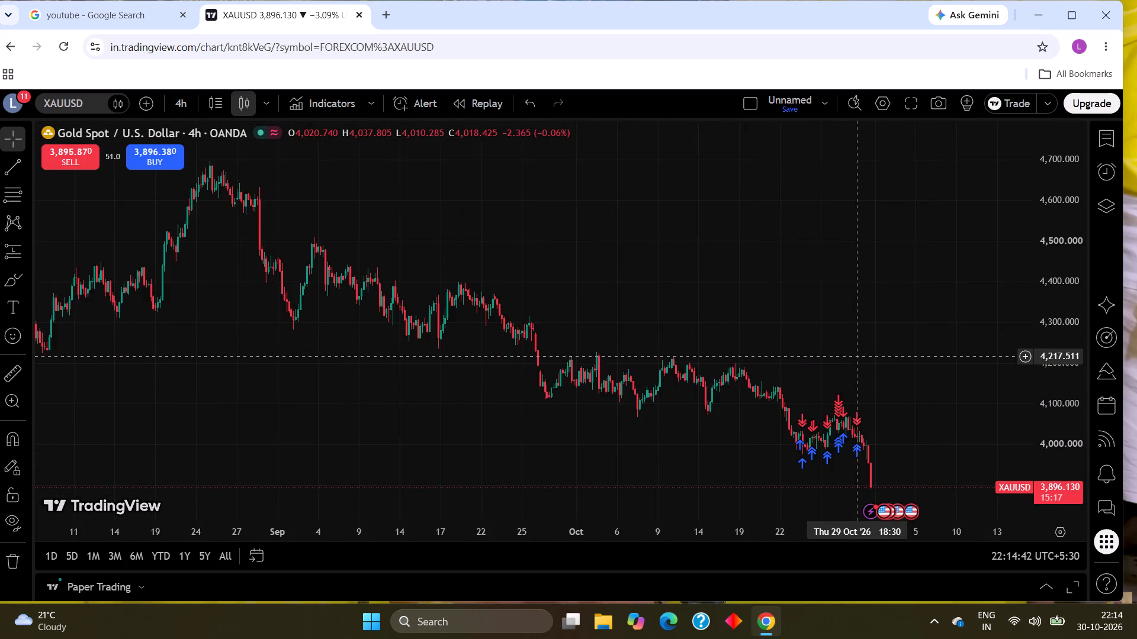
{"action": "scroll", "coordinate": [857, 356], "scroll_direction": "up", "scroll_amount": 15}
{"action": "left_click_drag", "start_coordinate": [635, 342], "coordinate": [891, 317]}
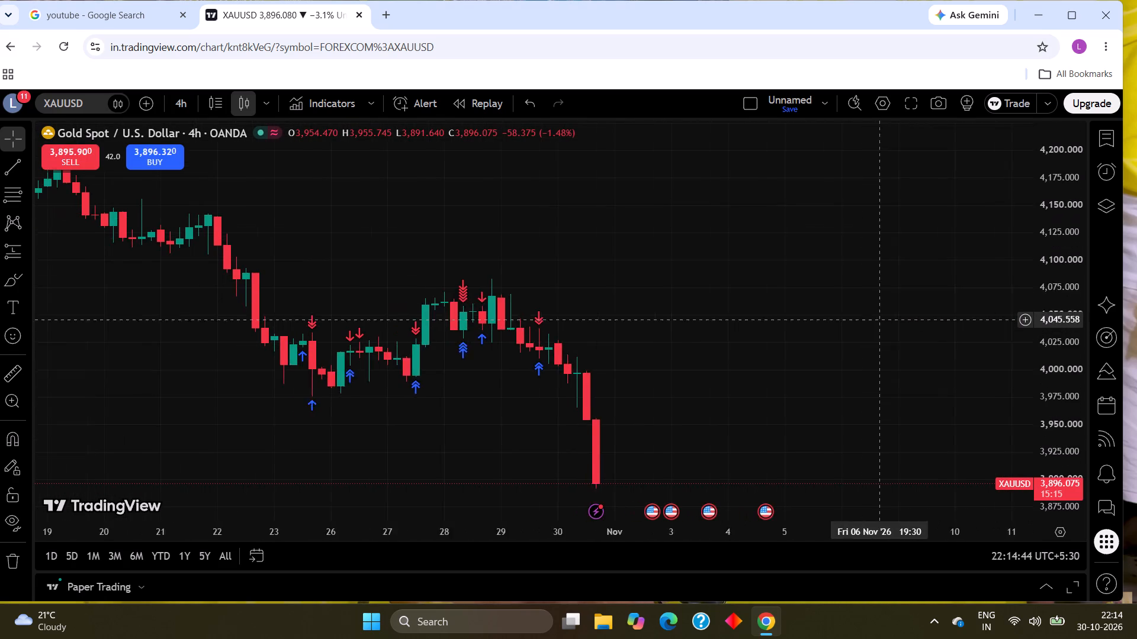
{"action": "left_click_drag", "start_coordinate": [891, 317], "coordinate": [897, 308]}
{"action": "scroll", "coordinate": [745, 317], "scroll_direction": "down", "scroll_amount": 18}
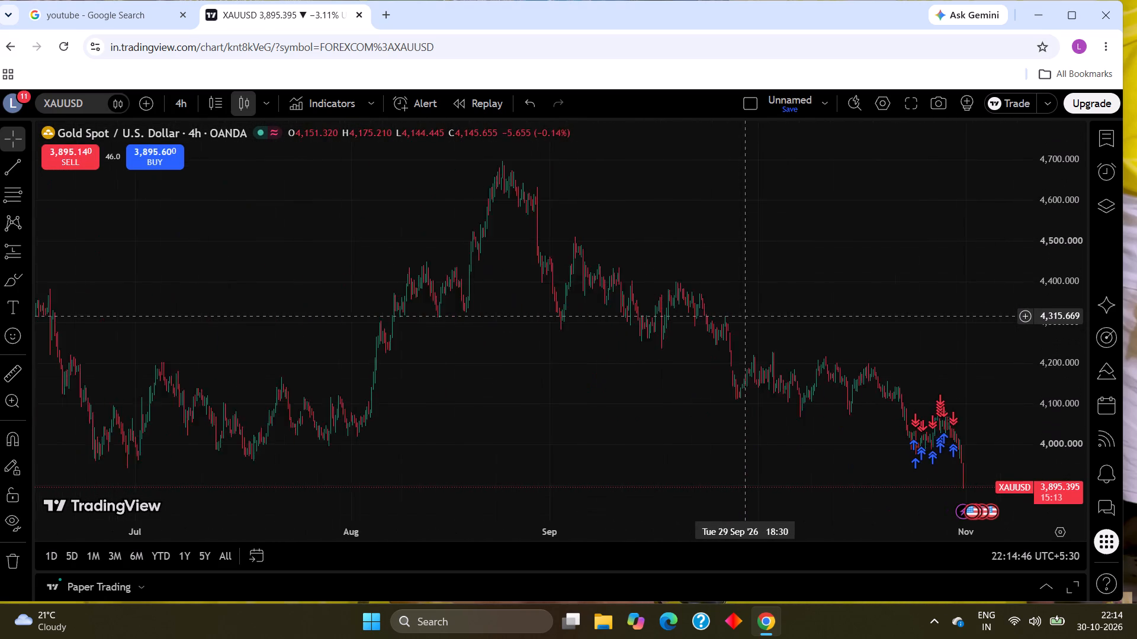
{"action": "scroll", "coordinate": [746, 315], "scroll_direction": "down", "scroll_amount": 5}
{"action": "scroll", "coordinate": [746, 315], "scroll_direction": "up", "scroll_amount": 5}
{"action": "left_click_drag", "start_coordinate": [751, 367], "coordinate": [661, 289]}
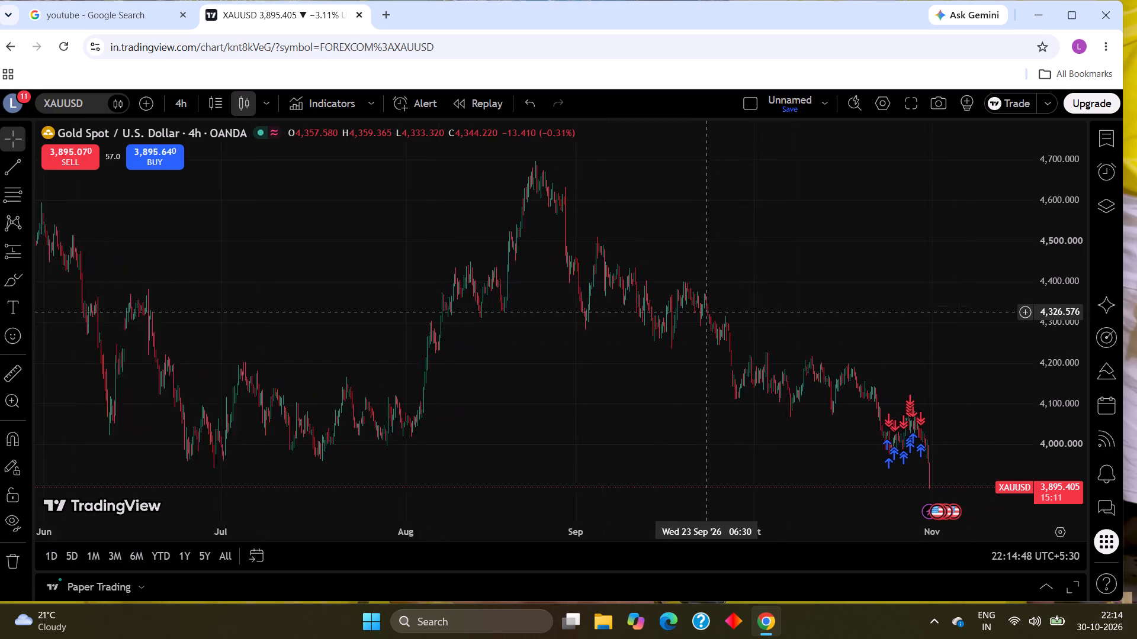
{"action": "left_click_drag", "start_coordinate": [661, 289], "coordinate": [590, 254]}
{"action": "scroll", "coordinate": [663, 353], "scroll_direction": "up", "scroll_amount": 10}
{"action": "scroll", "coordinate": [391, 322], "scroll_direction": "up", "scroll_amount": 4}
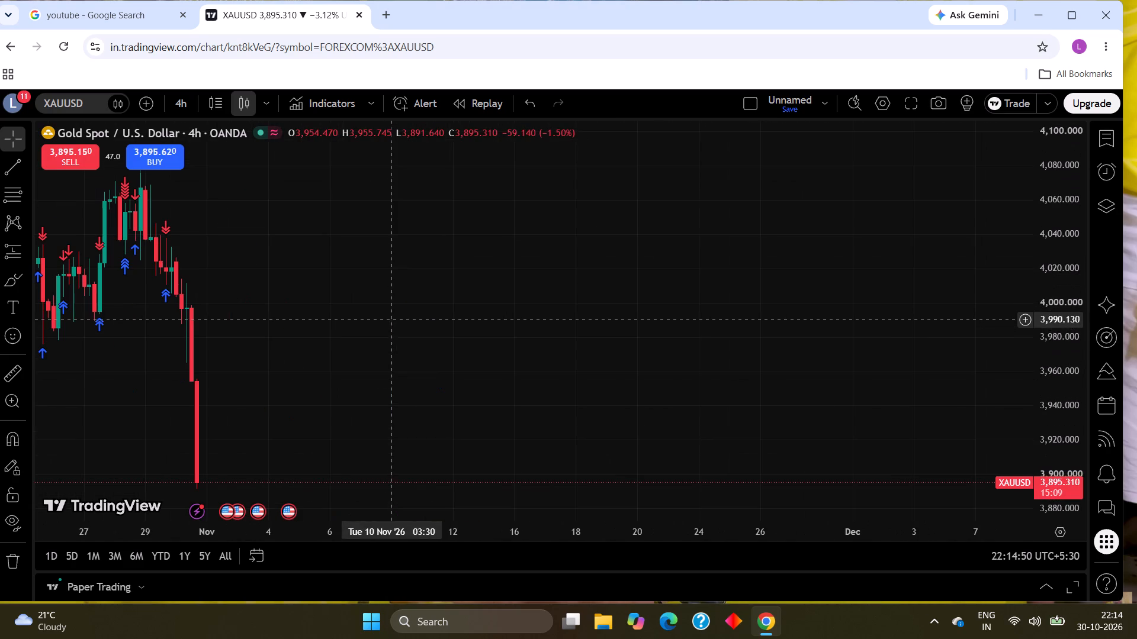
{"action": "left_click_drag", "start_coordinate": [296, 288], "coordinate": [712, 323]}
{"action": "scroll", "coordinate": [617, 320], "scroll_direction": "up", "scroll_amount": 5}
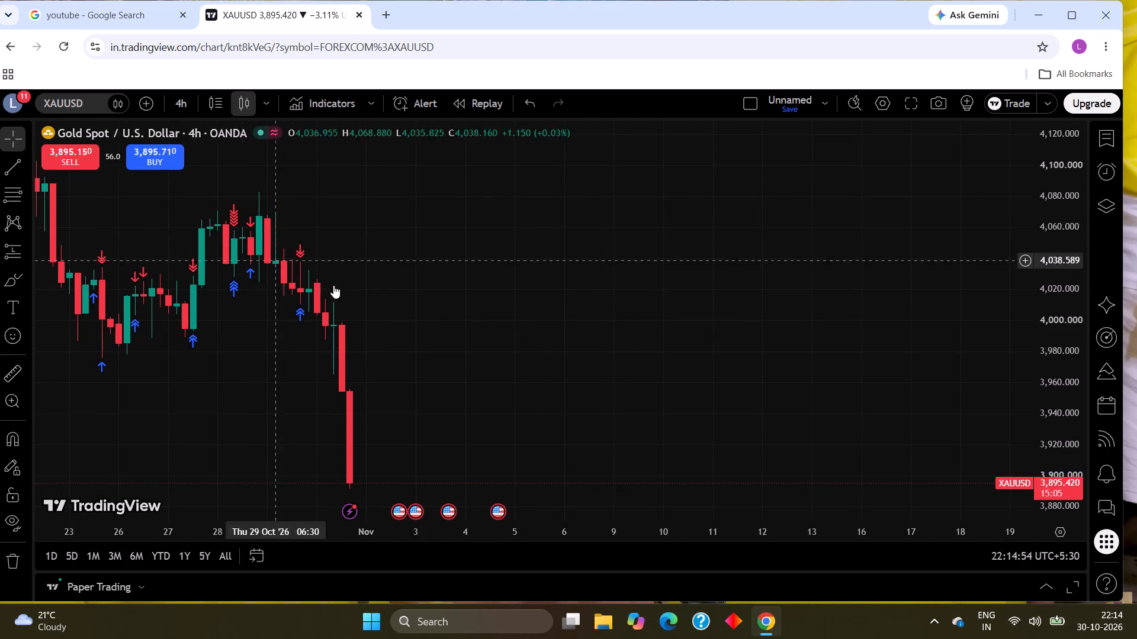
{"action": "left_click", "coordinate": [338, 314]}
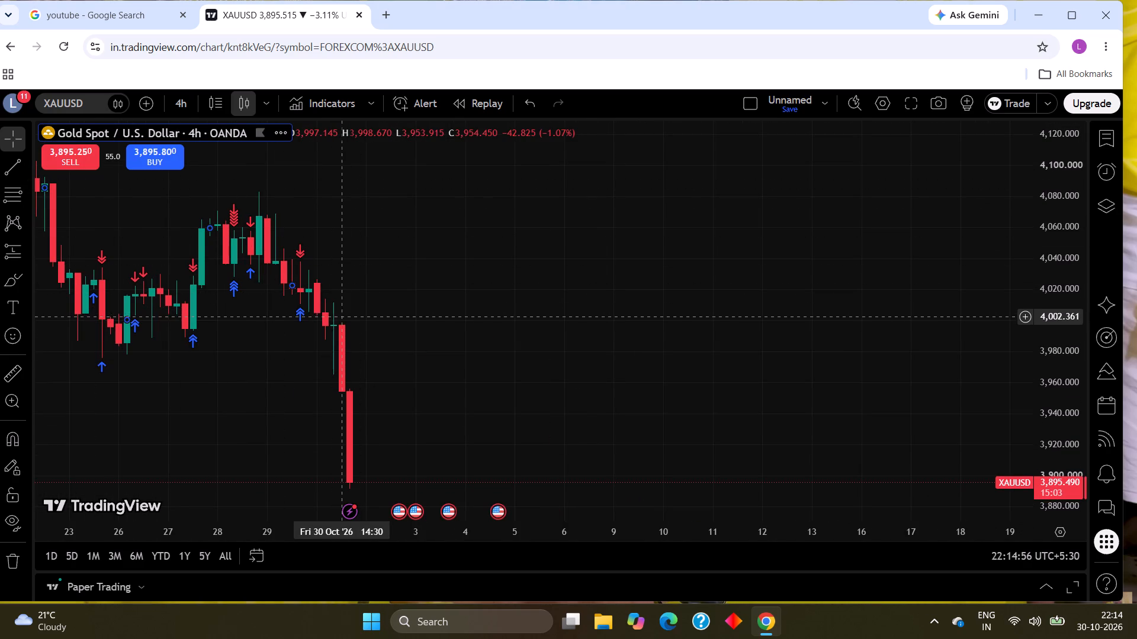
{"action": "scroll", "coordinate": [348, 312], "scroll_direction": "down", "scroll_amount": 5}
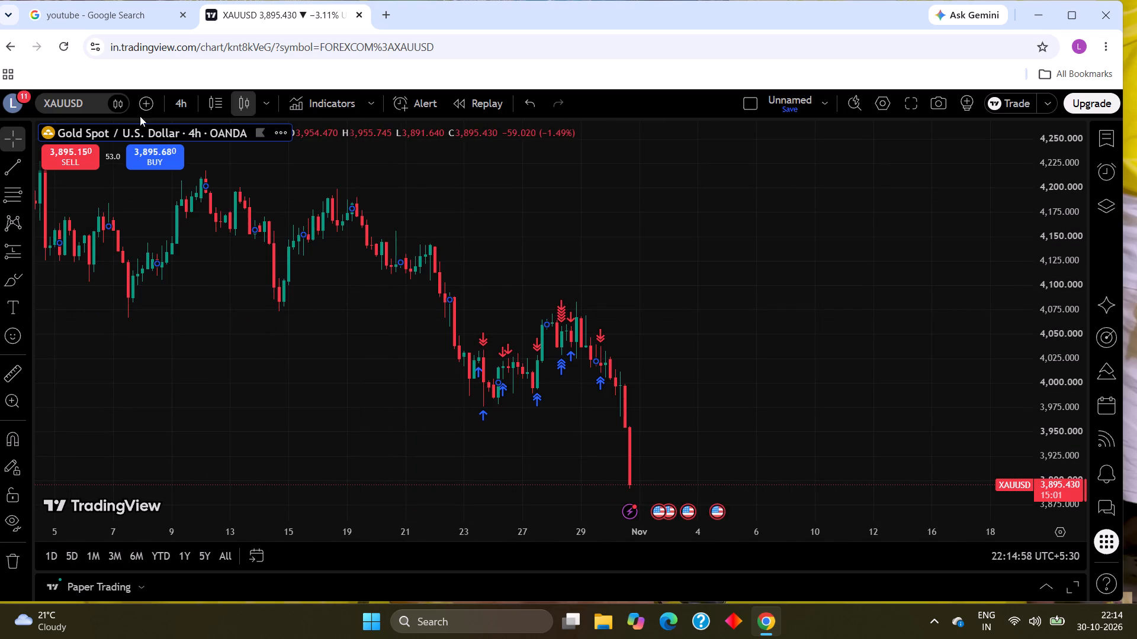
Switch the chart symbol to the Ethereum spot crypto pair, ETHUSD.
{"action": "left_click", "coordinate": [85, 104]}
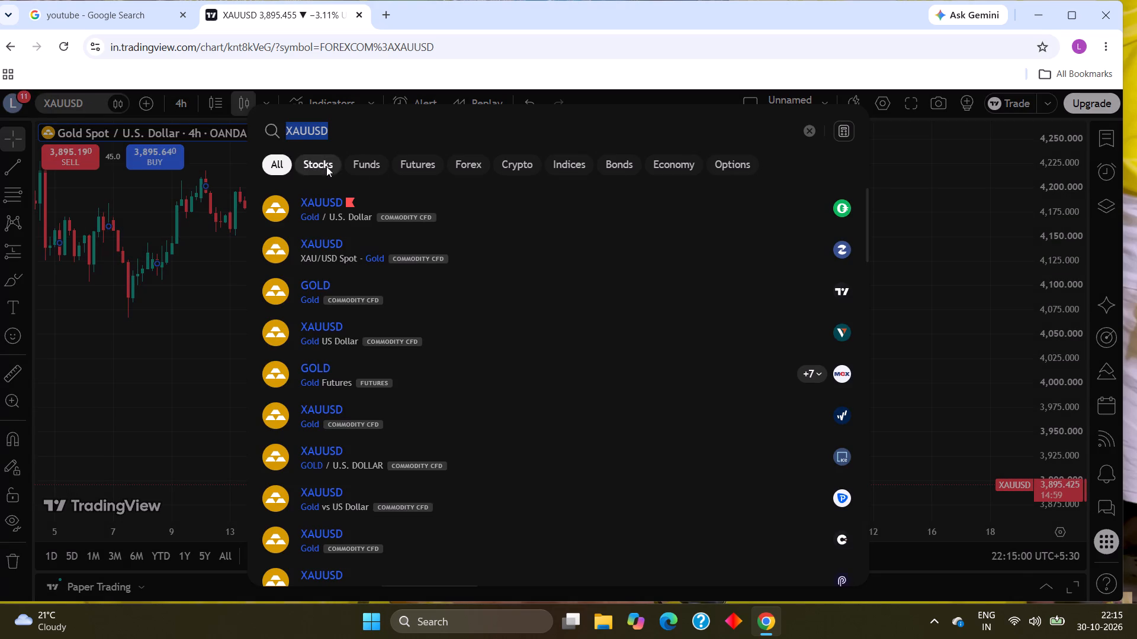
{"action": "left_click", "coordinate": [805, 131]}
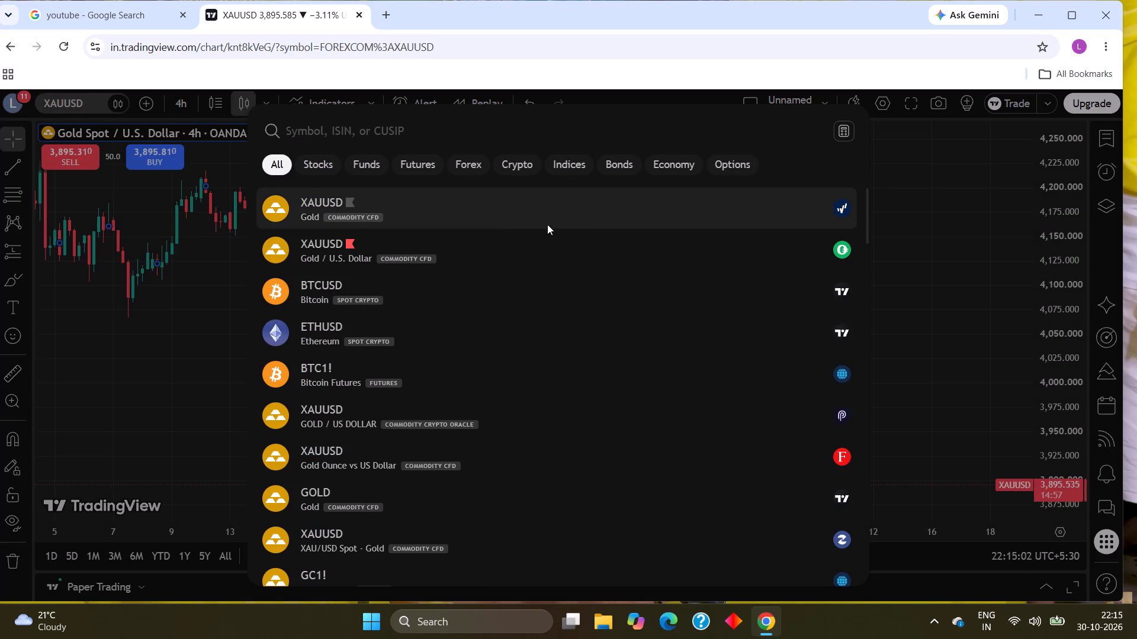
{"action": "left_click", "coordinate": [345, 328]}
Examine the latest ETHUSD 4-hour candles up close, around the late-October drop and the recent trade markers.
{"action": "scroll", "coordinate": [689, 308], "scroll_direction": "down", "scroll_amount": 5}
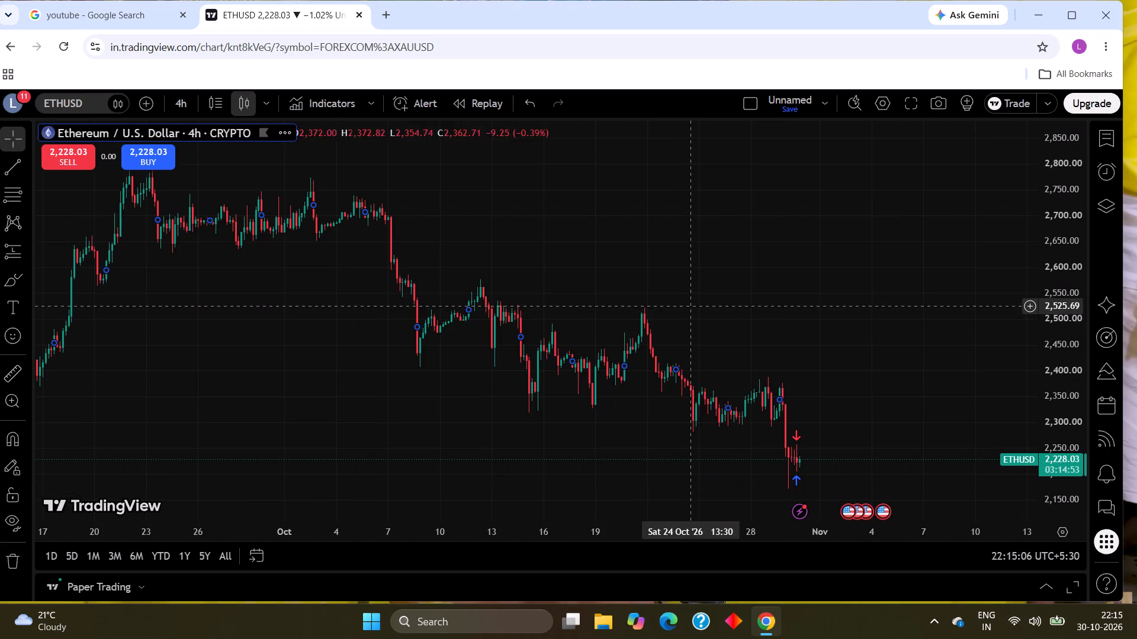
{"action": "scroll", "coordinate": [679, 410], "scroll_direction": "up", "scroll_amount": 13}
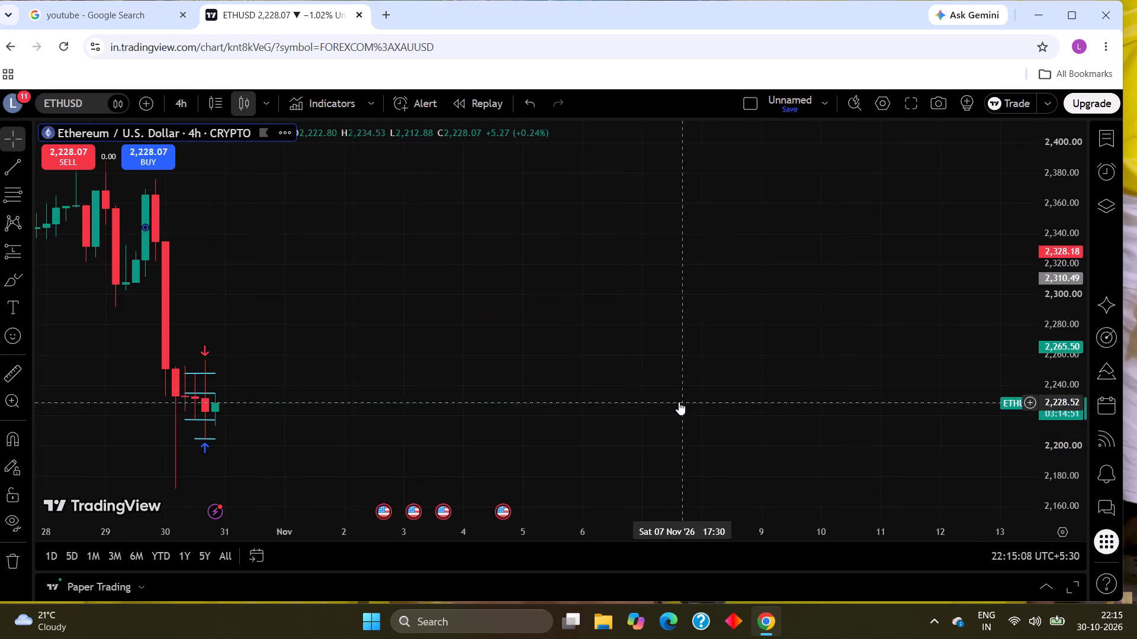
{"action": "left_click_drag", "start_coordinate": [329, 353], "coordinate": [702, 364]}
{"action": "scroll", "coordinate": [457, 409], "scroll_direction": "up", "scroll_amount": 7}
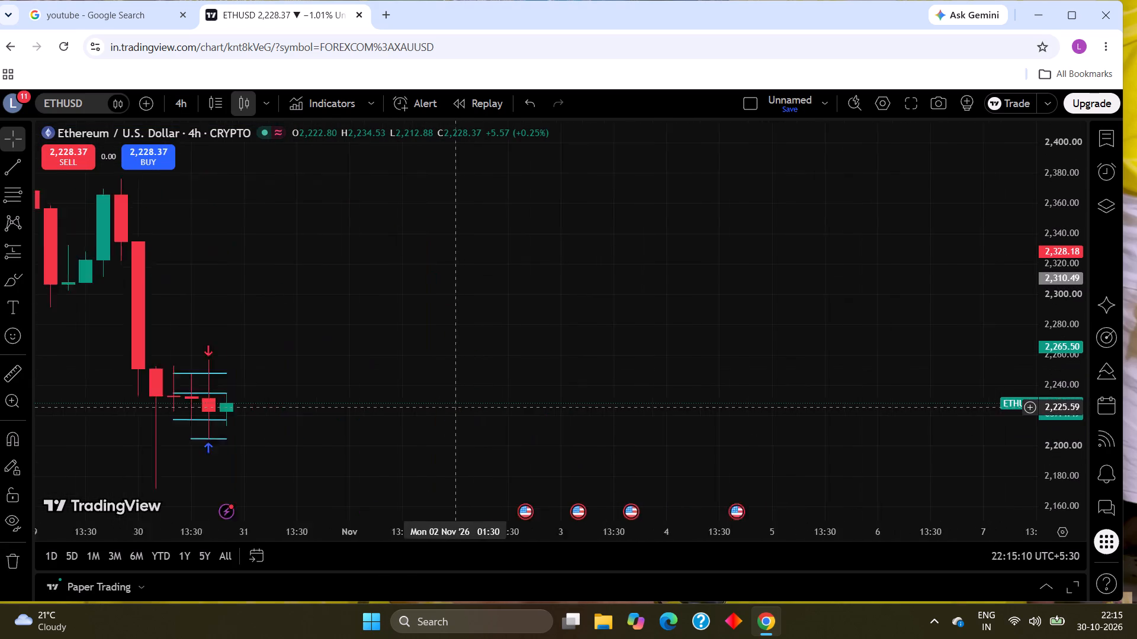
{"action": "scroll", "coordinate": [457, 407], "scroll_direction": "up", "scroll_amount": 1}
{"action": "left_click_drag", "start_coordinate": [253, 363], "coordinate": [847, 381]}
{"action": "scroll", "coordinate": [621, 389], "scroll_direction": "up", "scroll_amount": 4}
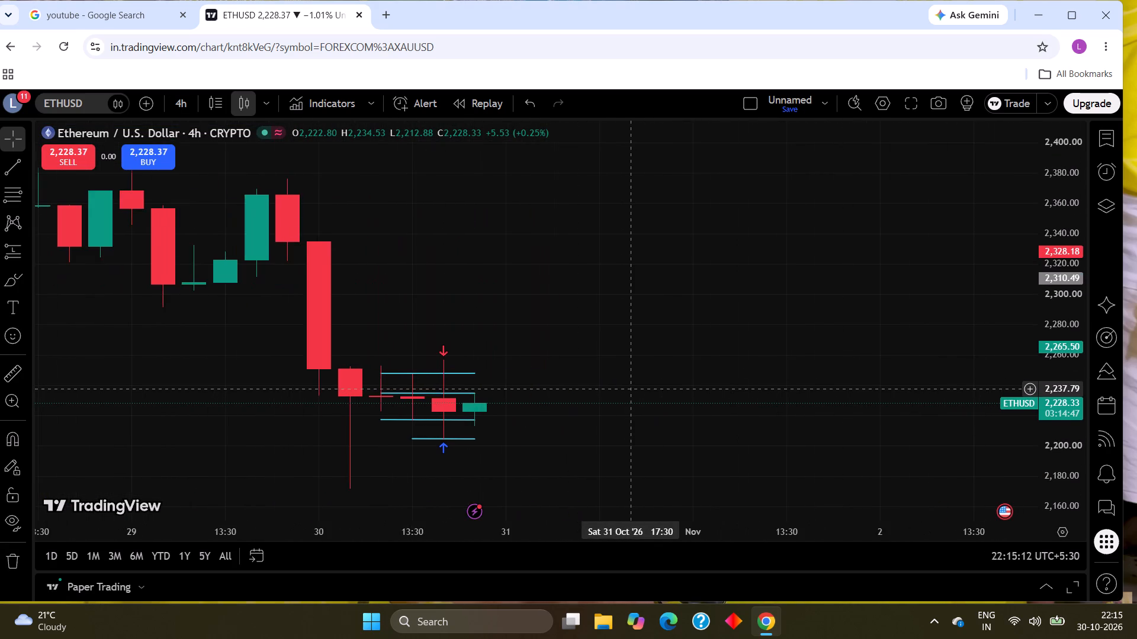
{"action": "scroll", "coordinate": [541, 380], "scroll_direction": "up", "scroll_amount": 3}
{"action": "left_click_drag", "start_coordinate": [233, 348], "coordinate": [585, 348]}
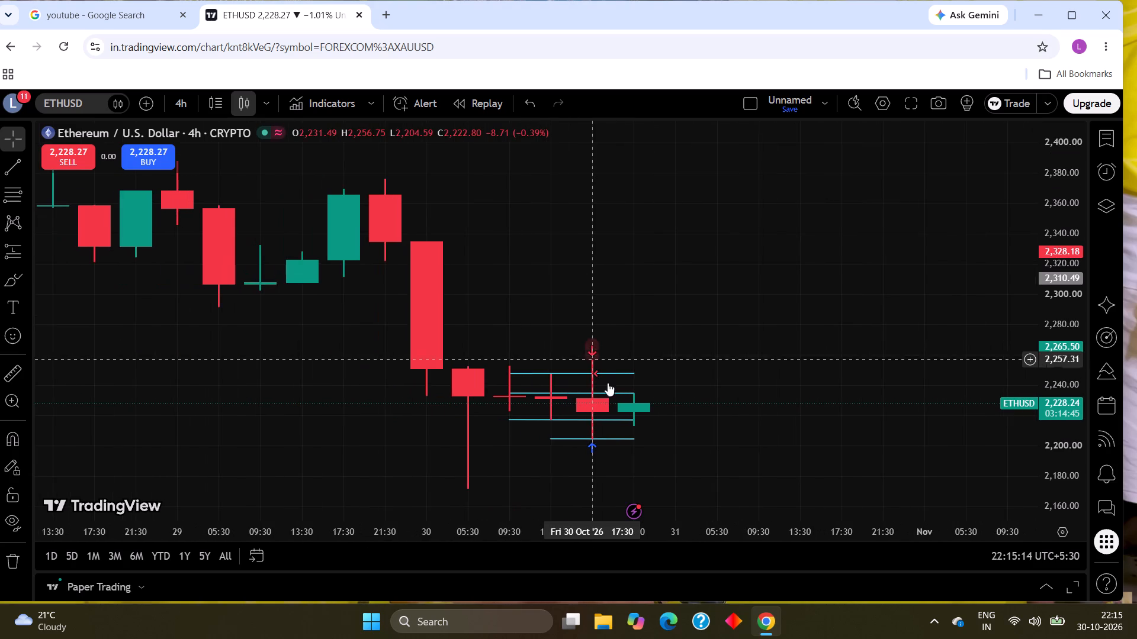
Examine the broader ETHUSD 4-hour trend over the past year, including the drawn price levels, and the October decline.
{"action": "scroll", "coordinate": [611, 391], "scroll_direction": "down", "scroll_amount": 1}
{"action": "scroll", "coordinate": [697, 404], "scroll_direction": "down", "scroll_amount": 8}
{"action": "scroll", "coordinate": [657, 350], "scroll_direction": "down", "scroll_amount": 8}
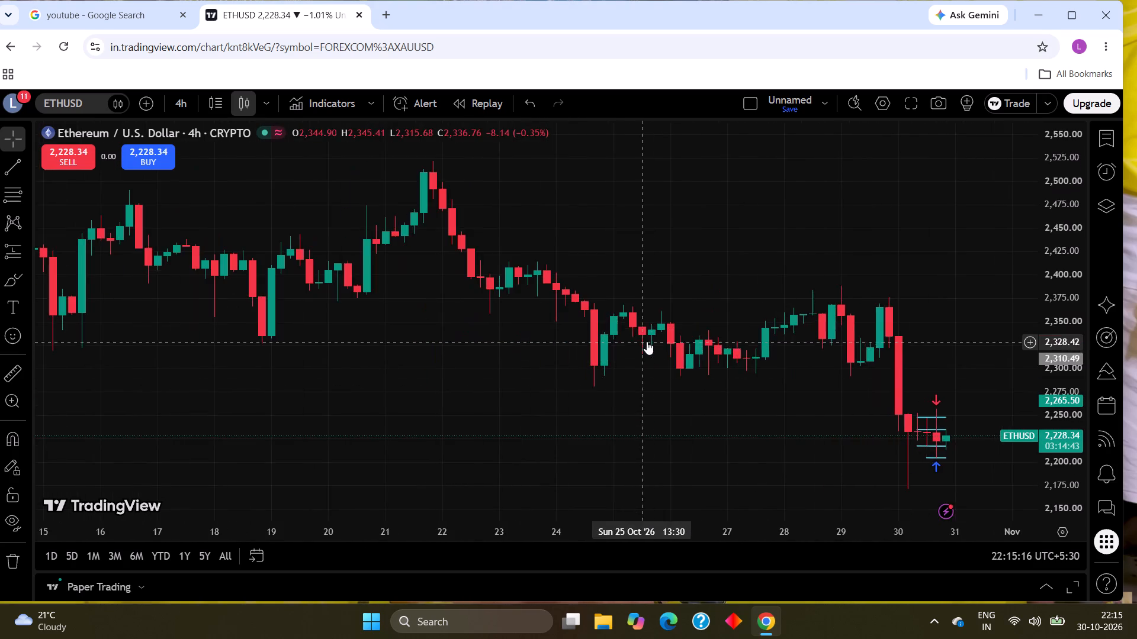
{"action": "scroll", "coordinate": [647, 341], "scroll_direction": "down", "scroll_amount": 20}
{"action": "scroll", "coordinate": [647, 341], "scroll_direction": "down", "scroll_amount": 20}
{"action": "scroll", "coordinate": [647, 341], "scroll_direction": "down", "scroll_amount": 5}
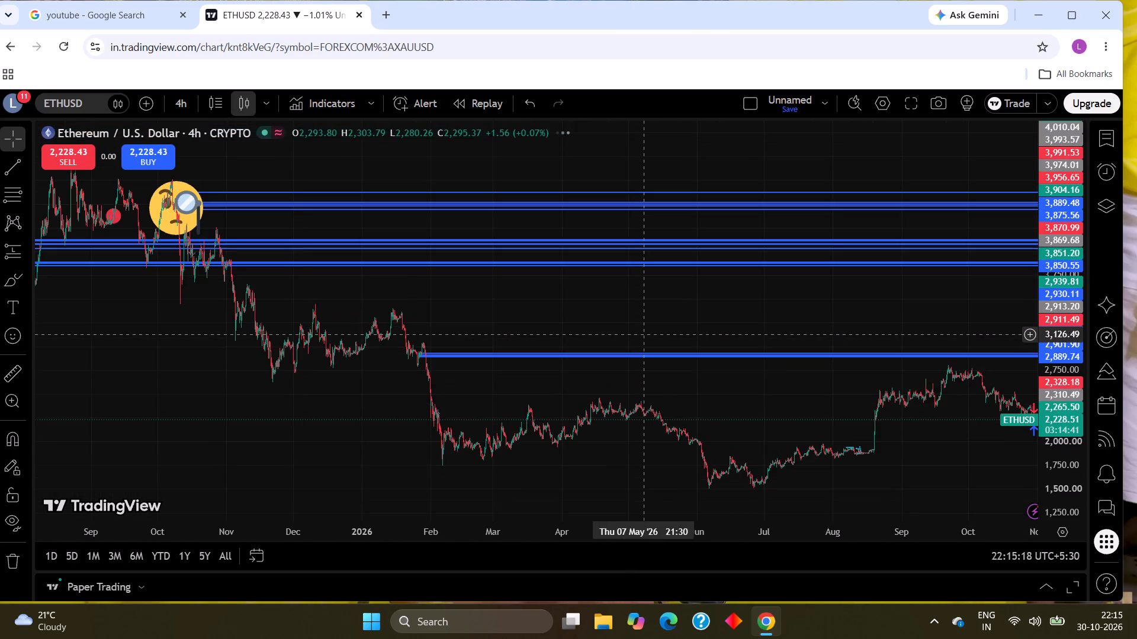
{"action": "scroll", "coordinate": [644, 335], "scroll_direction": "down", "scroll_amount": 13}
{"action": "scroll", "coordinate": [644, 332], "scroll_direction": "up", "scroll_amount": 7}
{"action": "scroll", "coordinate": [657, 307], "scroll_direction": "down", "scroll_amount": 6}
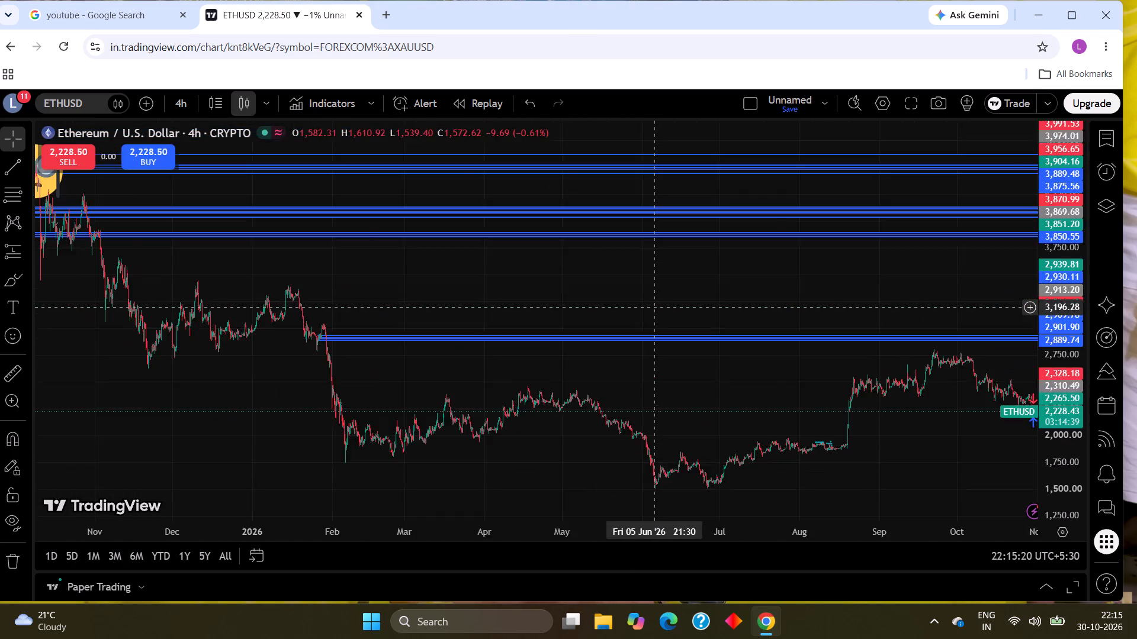
{"action": "scroll", "coordinate": [655, 307], "scroll_direction": "up", "scroll_amount": 20}
{"action": "scroll", "coordinate": [655, 307], "scroll_direction": "up", "scroll_amount": 7}
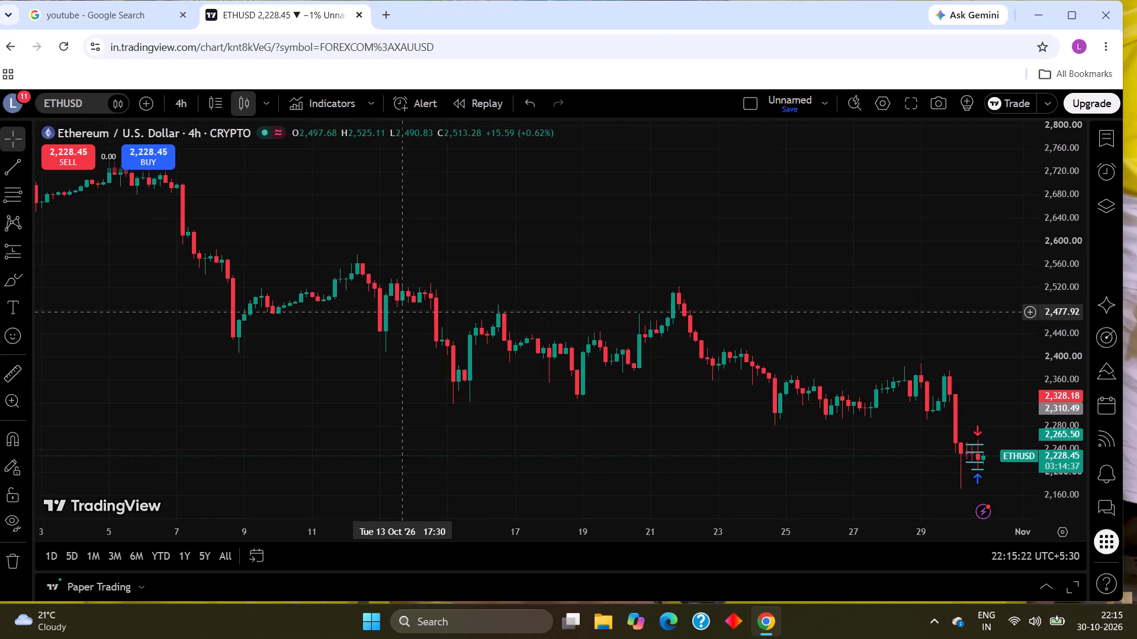
Switch the chart symbol back to OANDA gold spot, XAUUSD.
{"action": "left_click", "coordinate": [65, 109]}
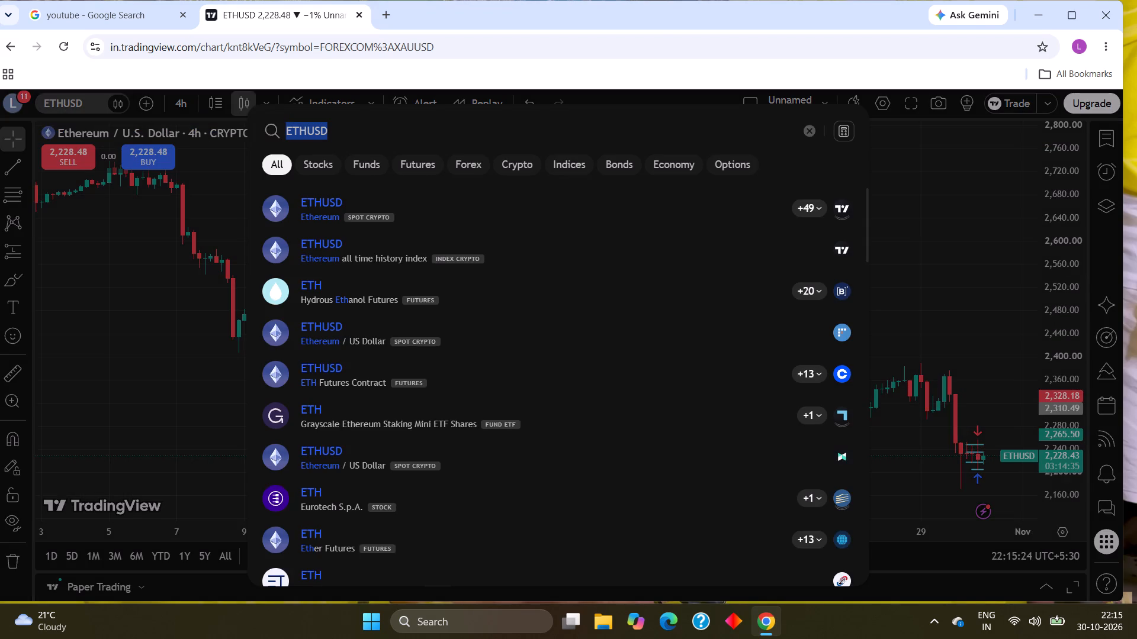
{"action": "left_click", "coordinate": [807, 134]}
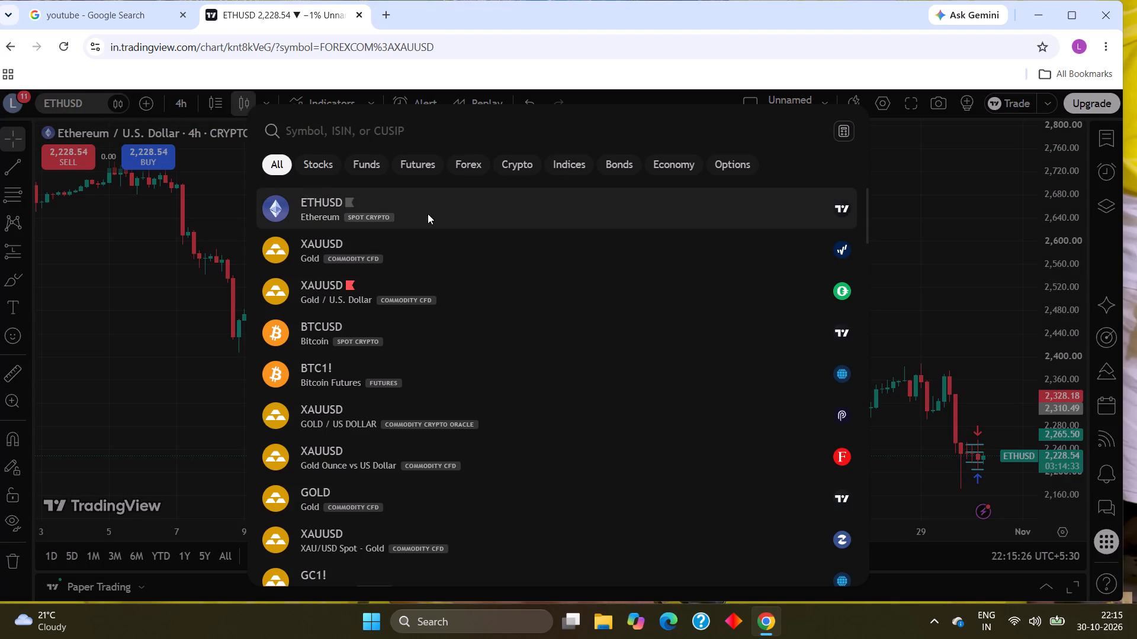
{"action": "left_click", "coordinate": [422, 266]}
Examine the XAUUSD 4-hour candles from late October, around the past trade markers and the latest drop.
{"action": "scroll", "coordinate": [738, 317], "scroll_direction": "down", "scroll_amount": 3}
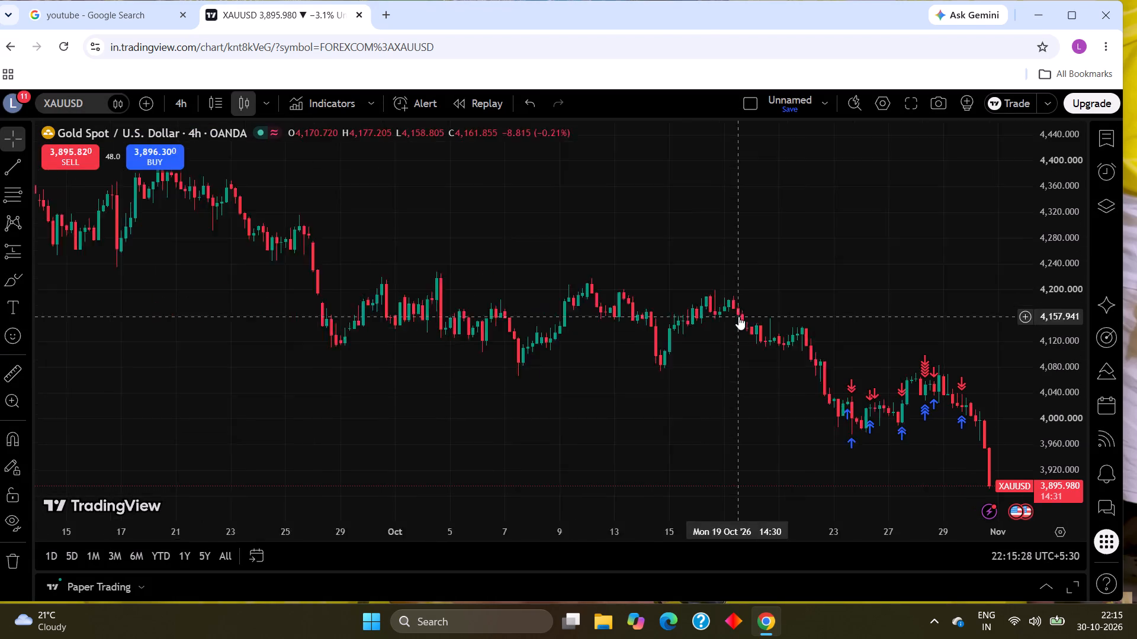
{"action": "scroll", "coordinate": [738, 317], "scroll_direction": "down", "scroll_amount": 1}
{"action": "scroll", "coordinate": [770, 418], "scroll_direction": "up", "scroll_amount": 4}
{"action": "scroll", "coordinate": [618, 415], "scroll_direction": "up", "scroll_amount": 13}
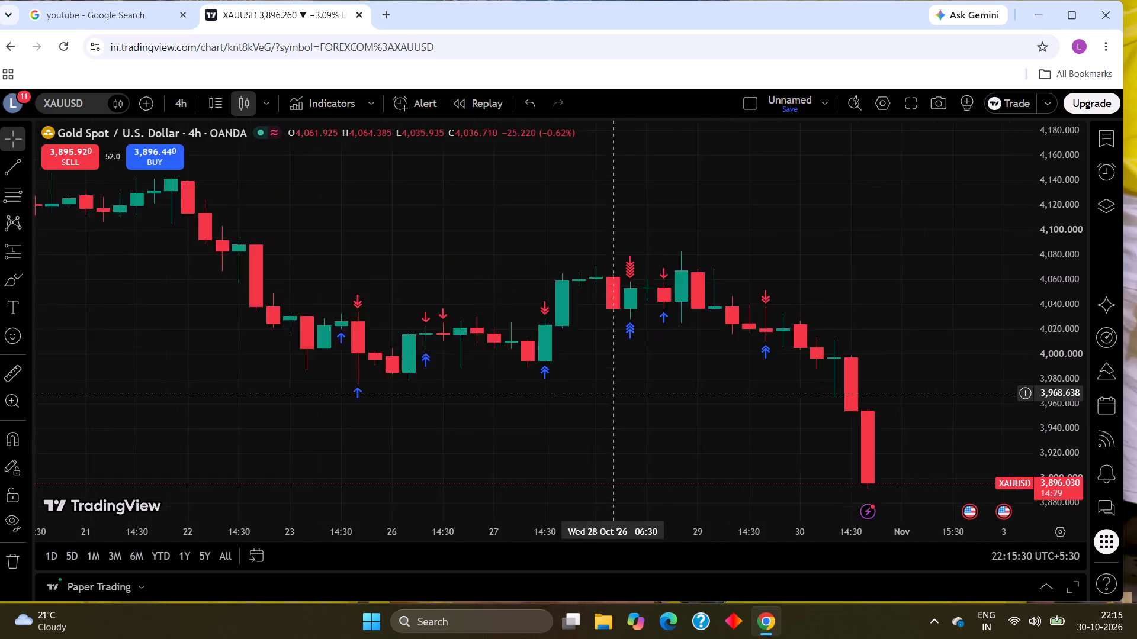
{"action": "scroll", "coordinate": [614, 393], "scroll_direction": "up", "scroll_amount": 5}
Switch the XAUUSD chart to the 15-minute timeframe.
{"action": "left_click", "coordinate": [180, 113]}
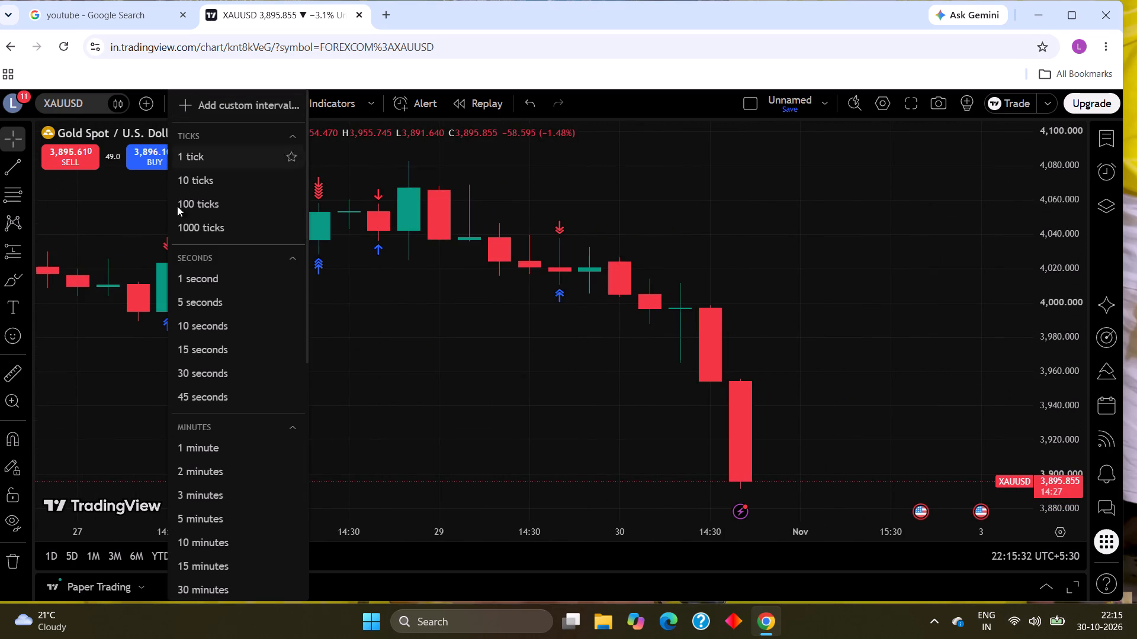
{"action": "left_click", "coordinate": [232, 575]}
Examine the XAUUSD 15-minute price action from 22 October to the latest candles, including the past trade markers.
{"action": "scroll", "coordinate": [649, 395], "scroll_direction": "down", "scroll_amount": 10}
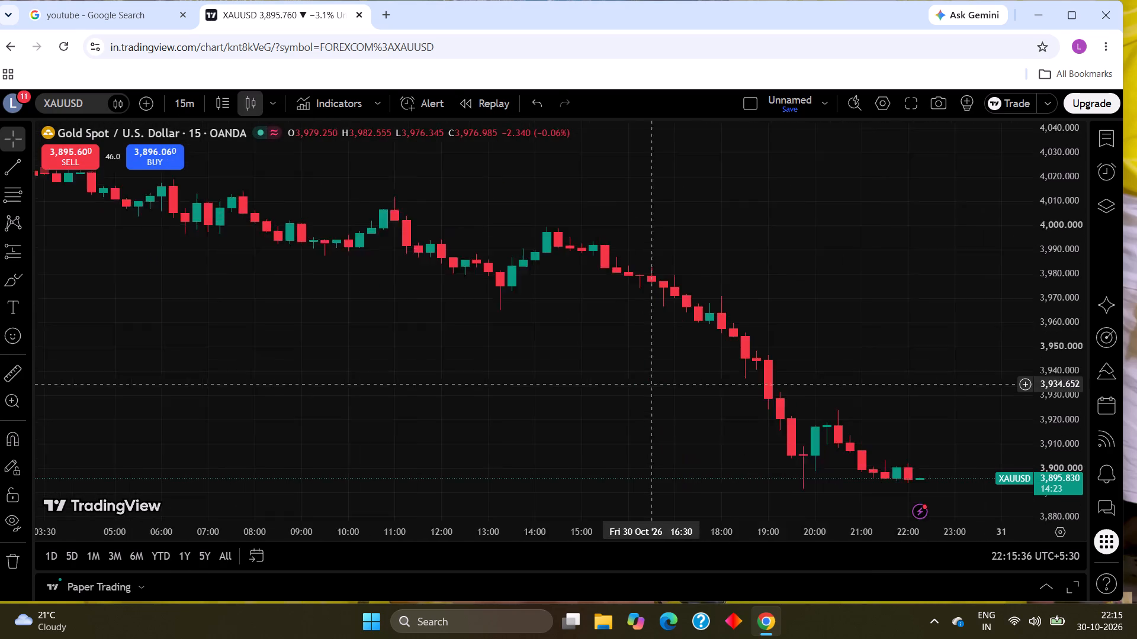
{"action": "scroll", "coordinate": [647, 380], "scroll_direction": "down", "scroll_amount": 19}
{"action": "left_click_drag", "start_coordinate": [767, 409], "coordinate": [346, 342]}
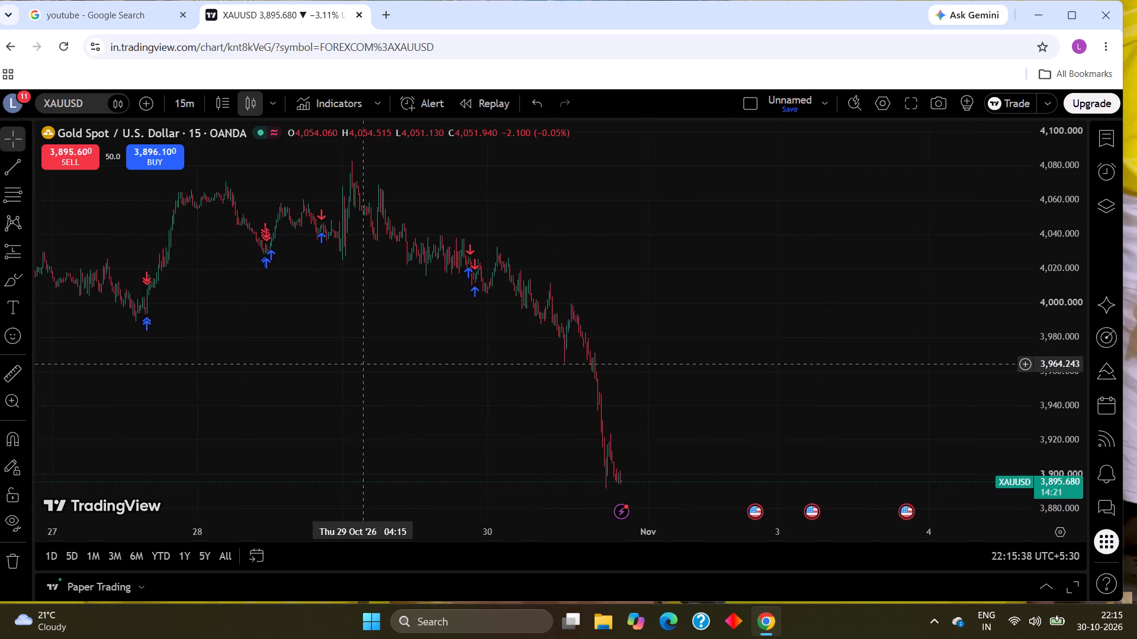
{"action": "left_click_drag", "start_coordinate": [346, 342], "coordinate": [336, 328]}
{"action": "scroll", "coordinate": [542, 432], "scroll_direction": "up", "scroll_amount": 4}
{"action": "left_click_drag", "start_coordinate": [447, 338], "coordinate": [457, 341]}
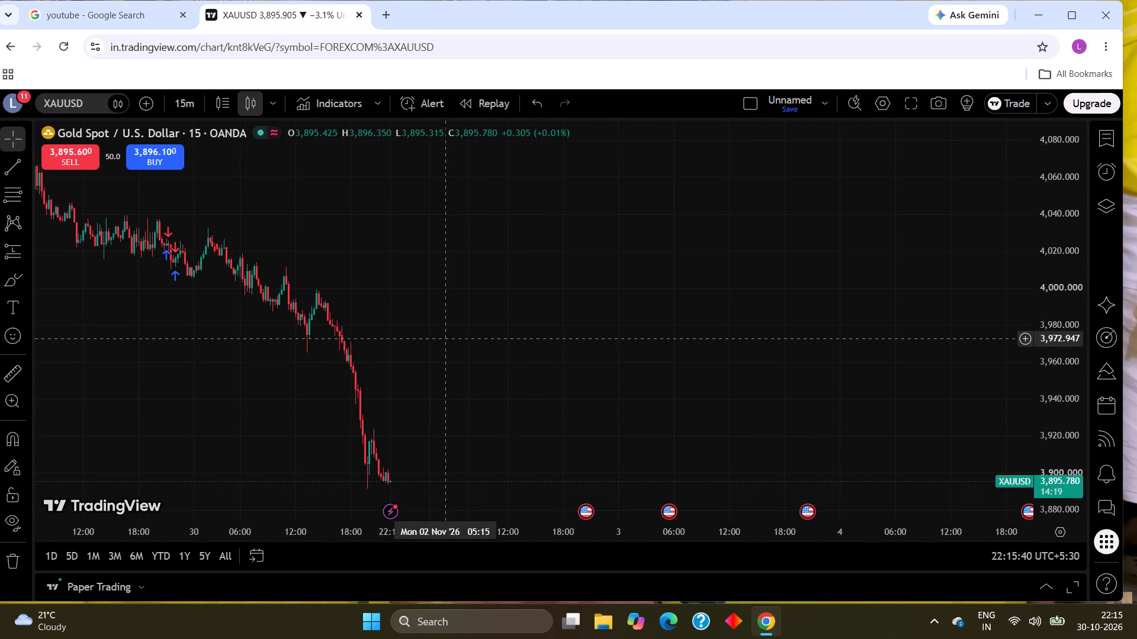
{"action": "left_click_drag", "start_coordinate": [457, 341], "coordinate": [733, 351]}
{"action": "scroll", "coordinate": [733, 350], "scroll_direction": "up", "scroll_amount": 7}
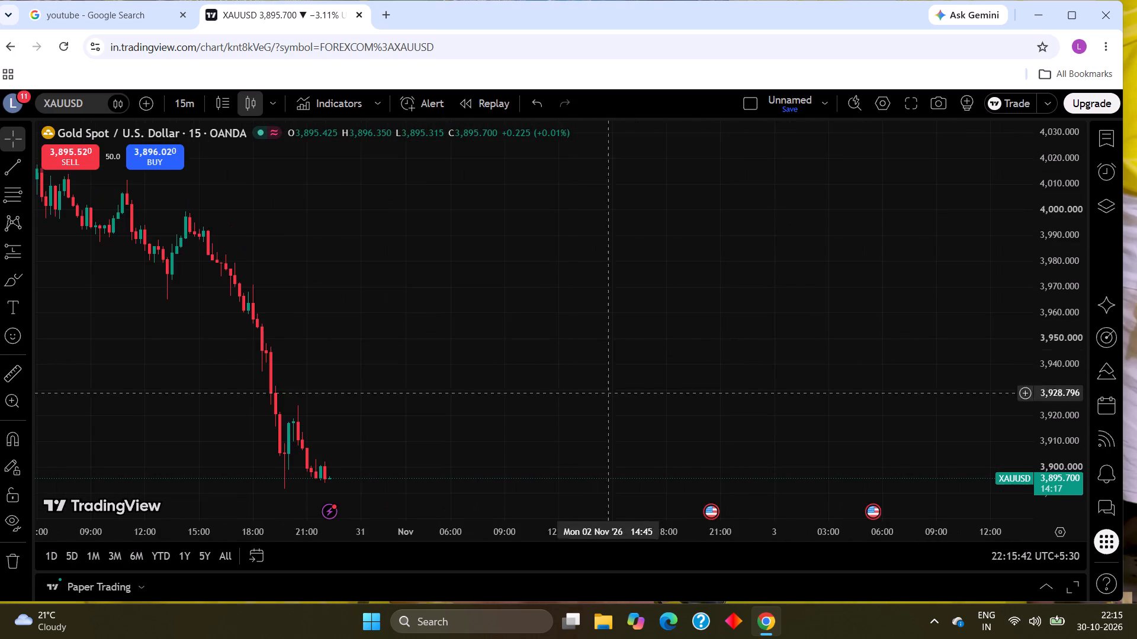
{"action": "scroll", "coordinate": [568, 412], "scroll_direction": "down", "scroll_amount": 11}
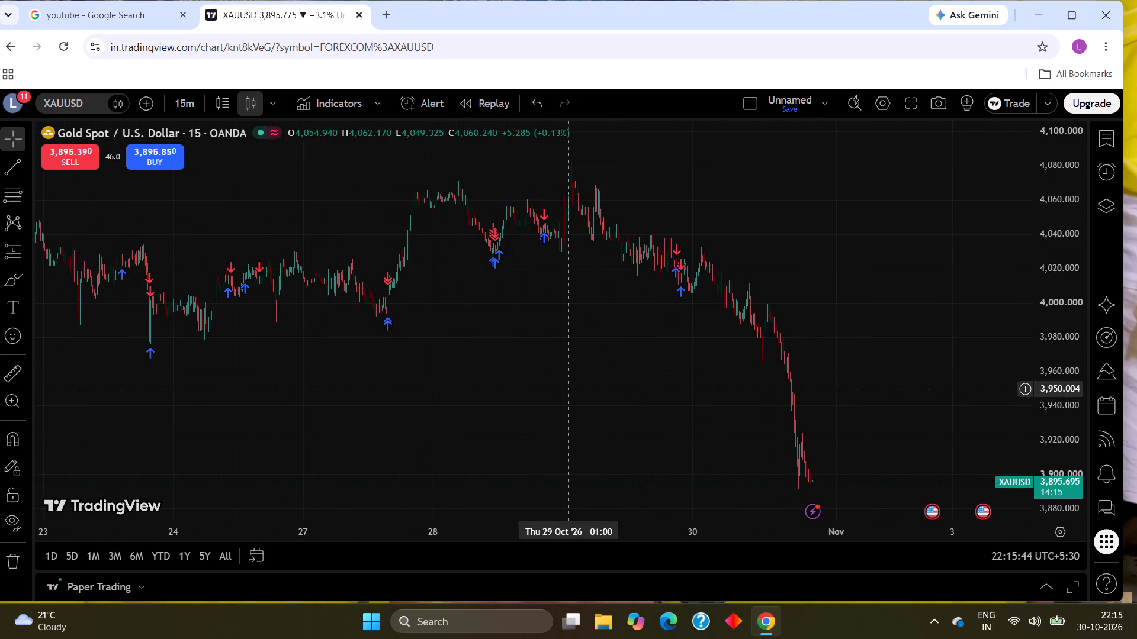
{"action": "scroll", "coordinate": [568, 386], "scroll_direction": "down", "scroll_amount": 4}
{"action": "scroll", "coordinate": [570, 375], "scroll_direction": "up", "scroll_amount": 2}
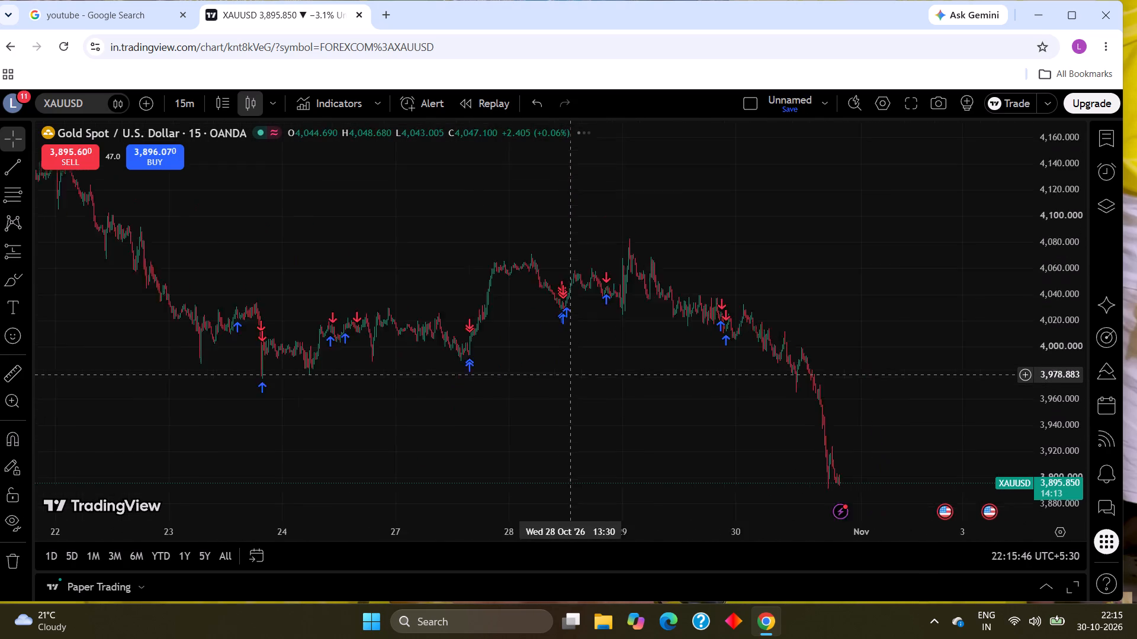
Inspect the 30 October sell-off and the latest XAUUSD 15-minute candles up close.
{"action": "scroll", "coordinate": [570, 375], "scroll_direction": "up", "scroll_amount": 15}
{"action": "left_click_drag", "start_coordinate": [457, 358], "coordinate": [837, 344]}
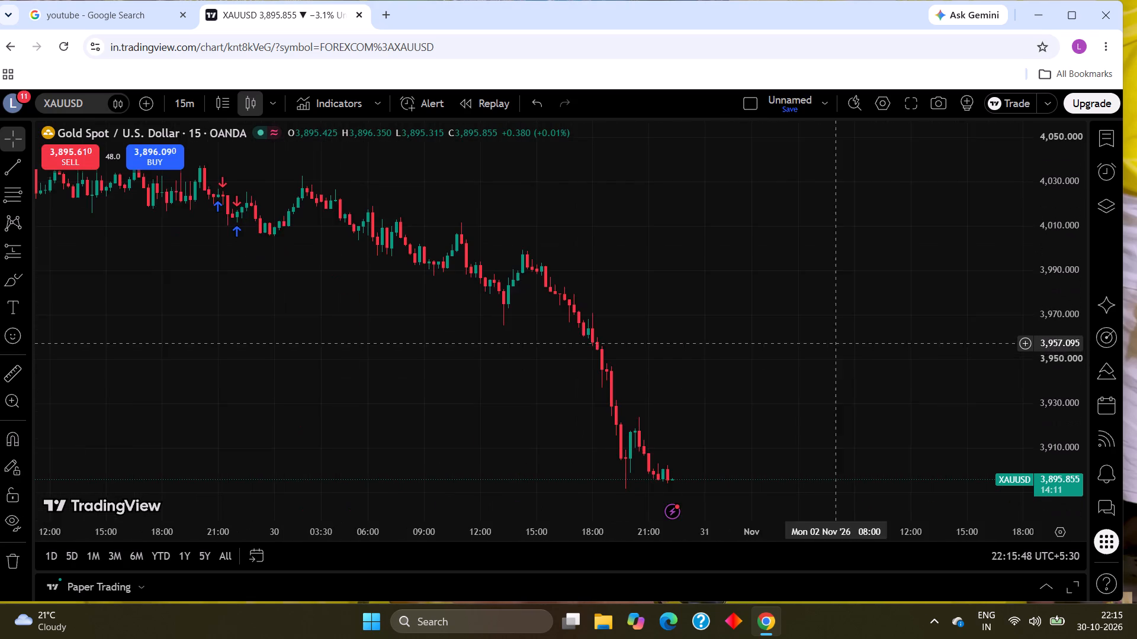
{"action": "scroll", "coordinate": [655, 380], "scroll_direction": "up", "scroll_amount": 8}
{"action": "left_click_drag", "start_coordinate": [417, 316], "coordinate": [724, 269]}
{"action": "scroll", "coordinate": [460, 398], "scroll_direction": "up", "scroll_amount": 2}
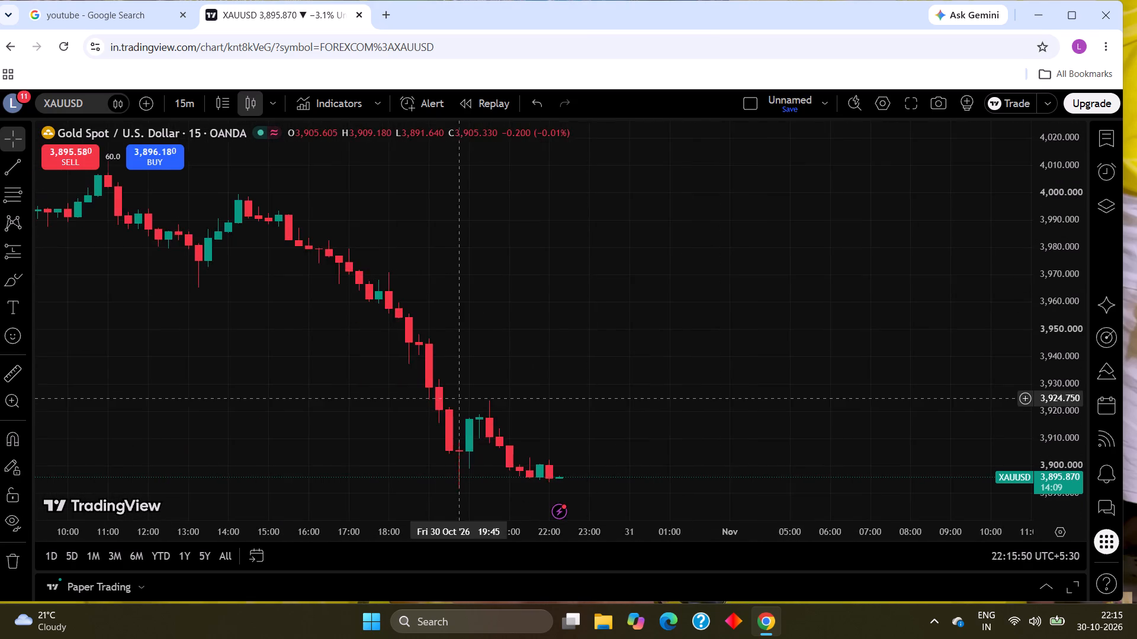
{"action": "scroll", "coordinate": [460, 398], "scroll_direction": "up", "scroll_amount": 5}
{"action": "left_click_drag", "start_coordinate": [323, 362], "coordinate": [729, 359]}
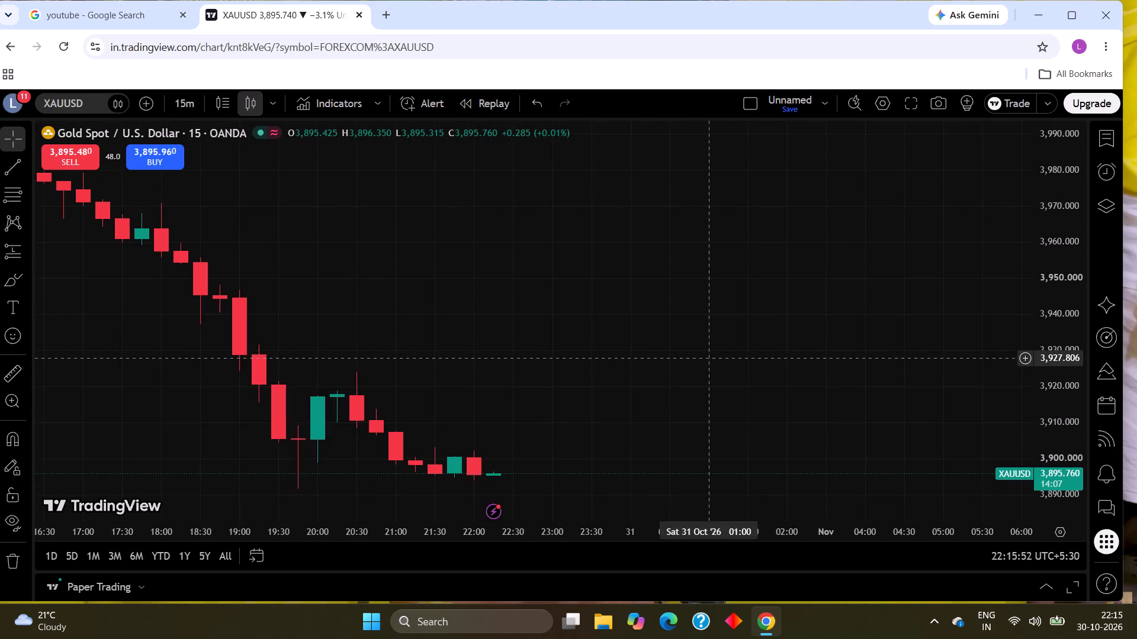
{"action": "left_click_drag", "start_coordinate": [729, 359], "coordinate": [754, 359]}
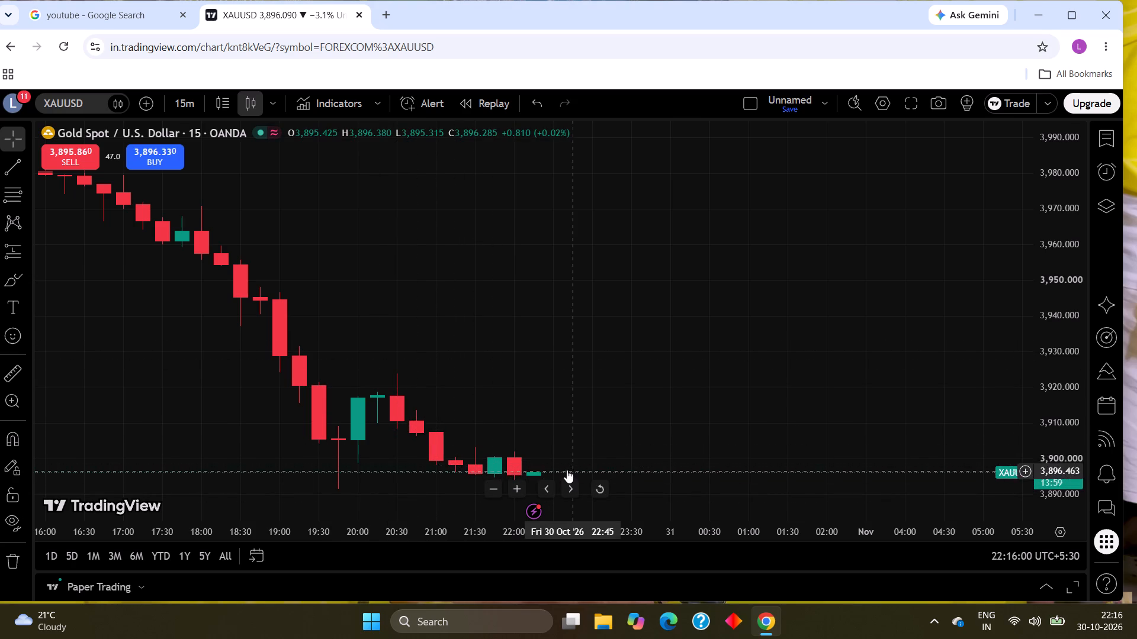
Compare the past week's XAUUSD 15-minute swings with the newest candles near the current price.
{"action": "scroll", "coordinate": [567, 464], "scroll_direction": "down", "scroll_amount": 15}
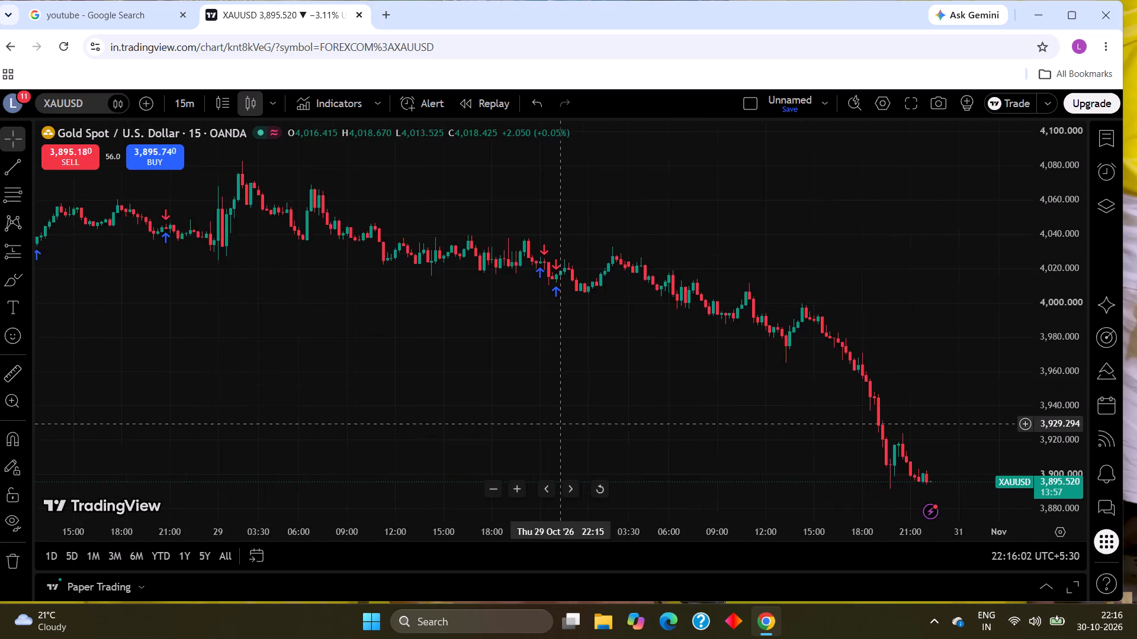
{"action": "scroll", "coordinate": [562, 419], "scroll_direction": "down", "scroll_amount": 16}
{"action": "scroll", "coordinate": [561, 410], "scroll_direction": "up", "scroll_amount": 10}
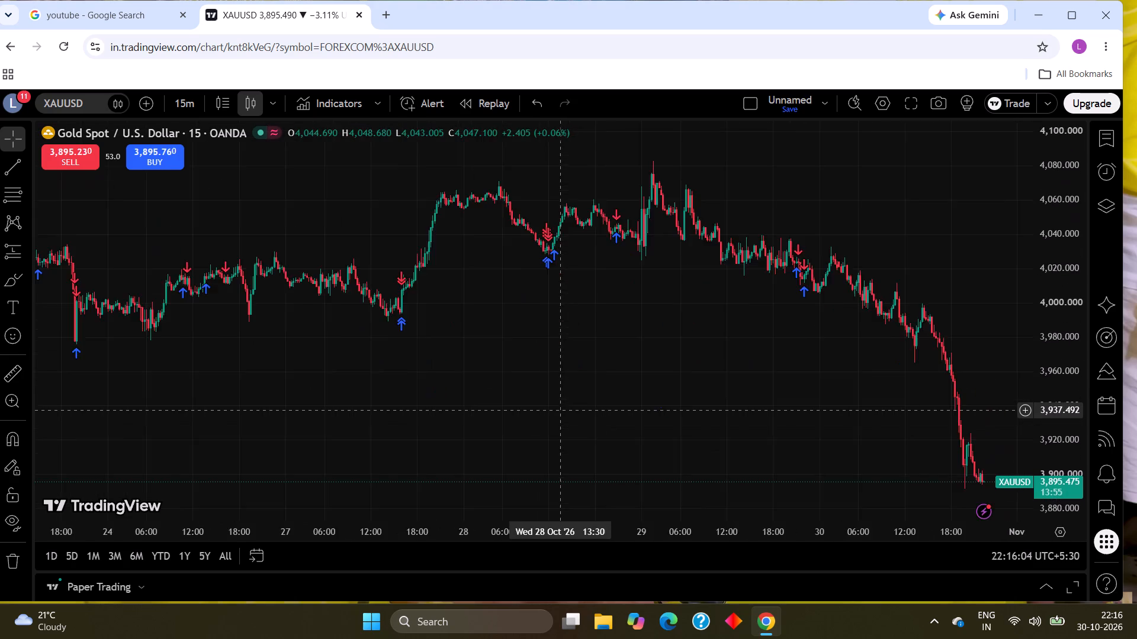
{"action": "scroll", "coordinate": [561, 410], "scroll_direction": "up", "scroll_amount": 20}
{"action": "scroll", "coordinate": [561, 410], "scroll_direction": "up", "scroll_amount": 5}
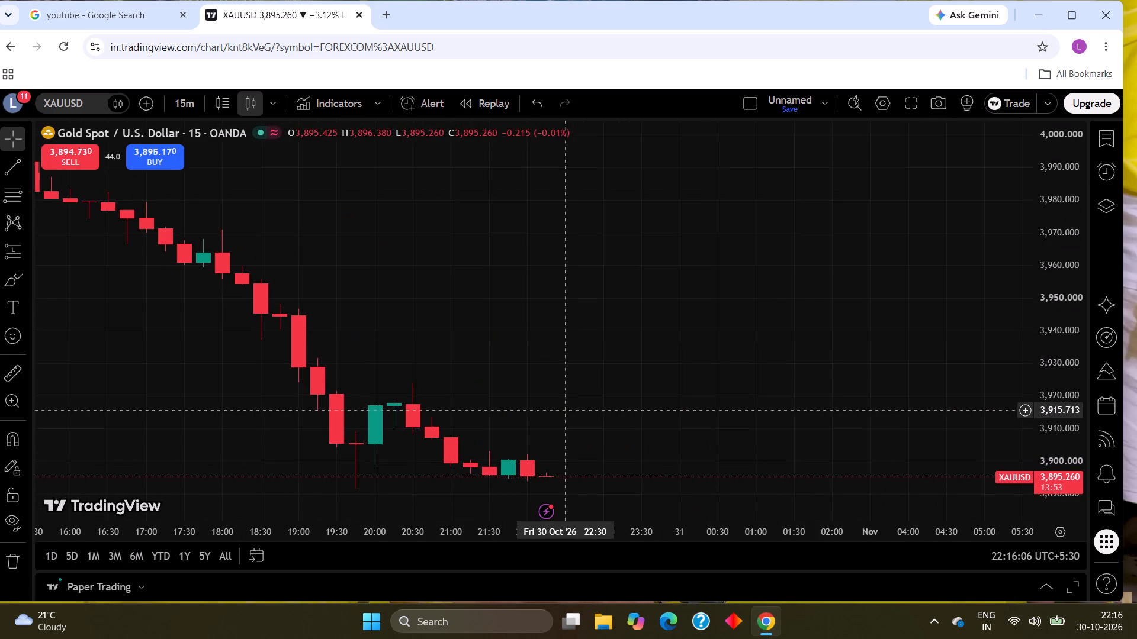
{"action": "scroll", "coordinate": [561, 410], "scroll_direction": "up", "scroll_amount": 4}
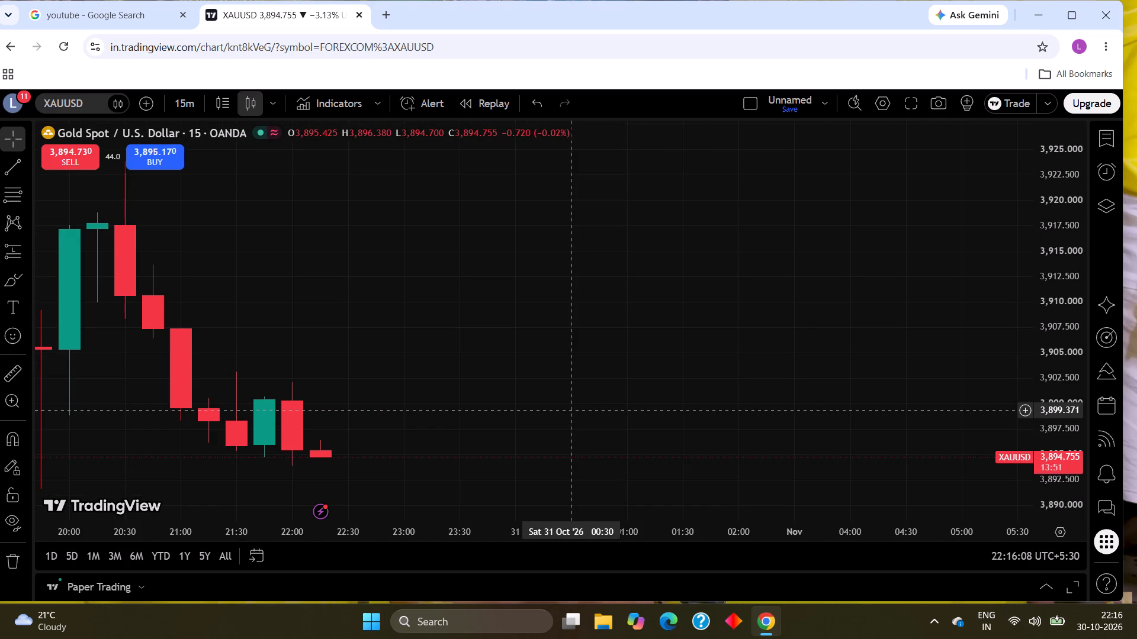
Draw a horizontal trend line at about 3,892 under the 30 October low, spanning 19:30 to 22:30.
{"action": "scroll", "coordinate": [365, 382], "scroll_direction": "down", "scroll_amount": 3}
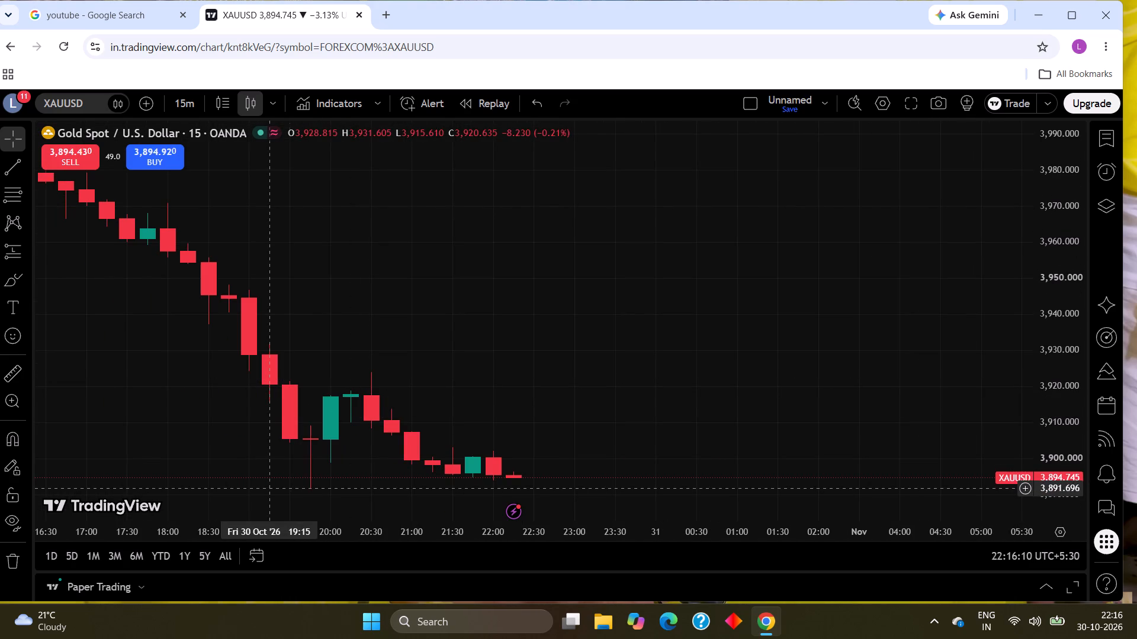
{"action": "left_click", "coordinate": [4, 170]}
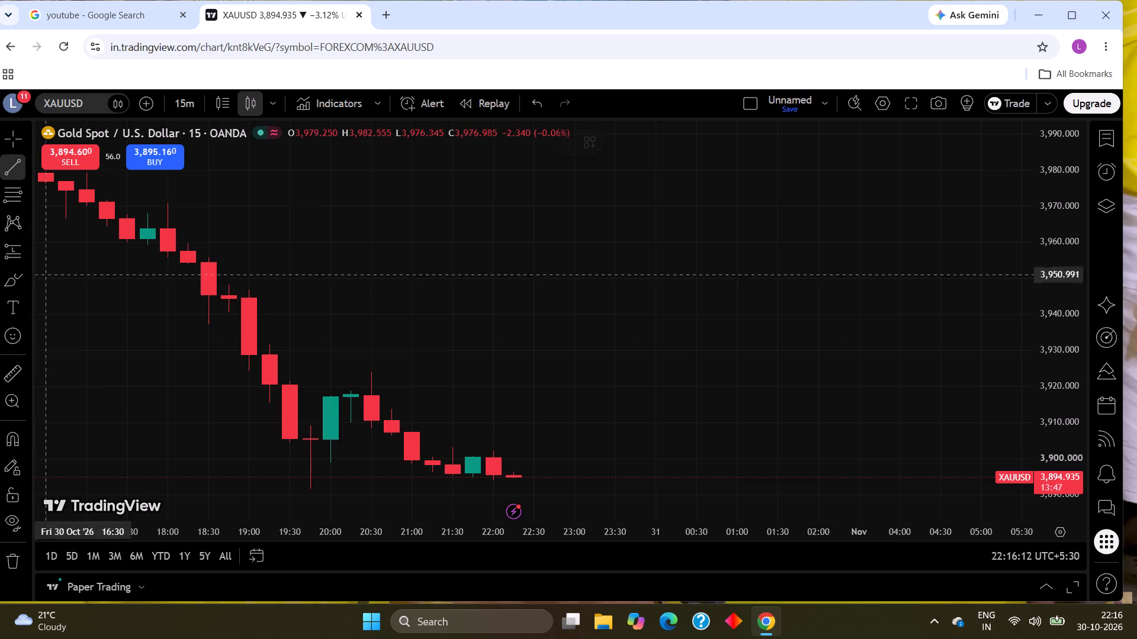
{"action": "left_click", "coordinate": [288, 487]}
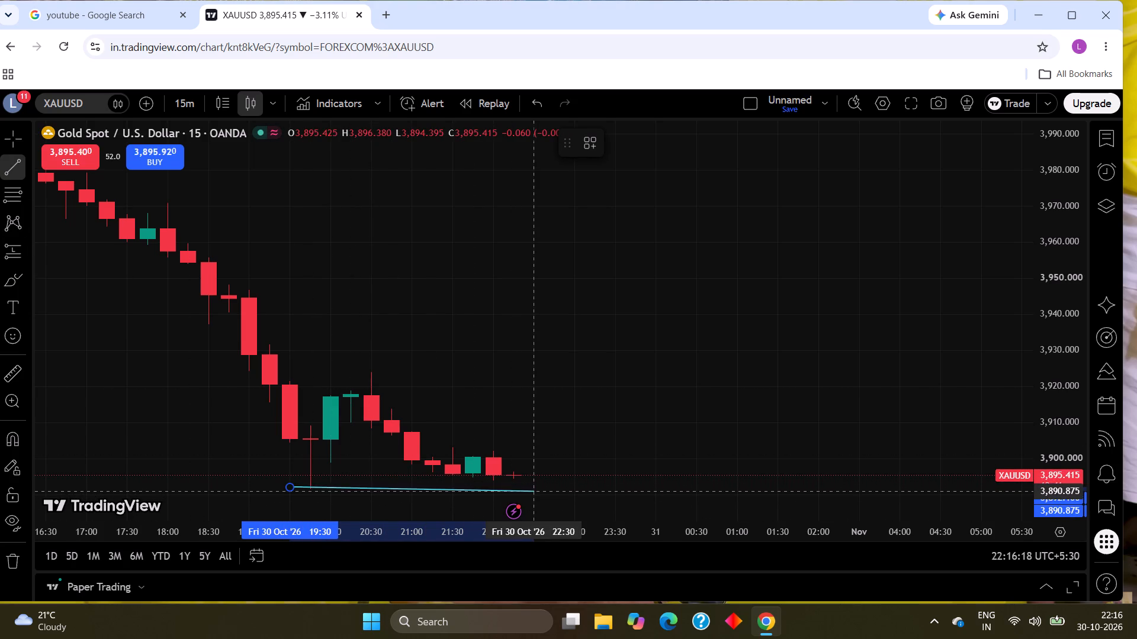
{"action": "left_click", "coordinate": [538, 487]}
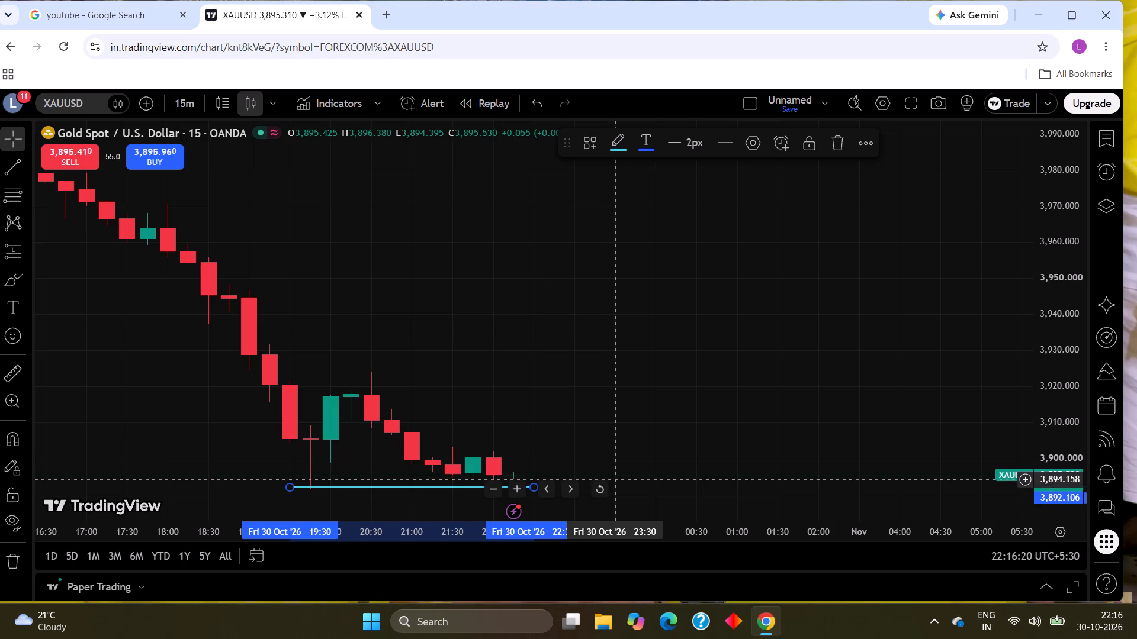
{"action": "left_click", "coordinate": [626, 451]}
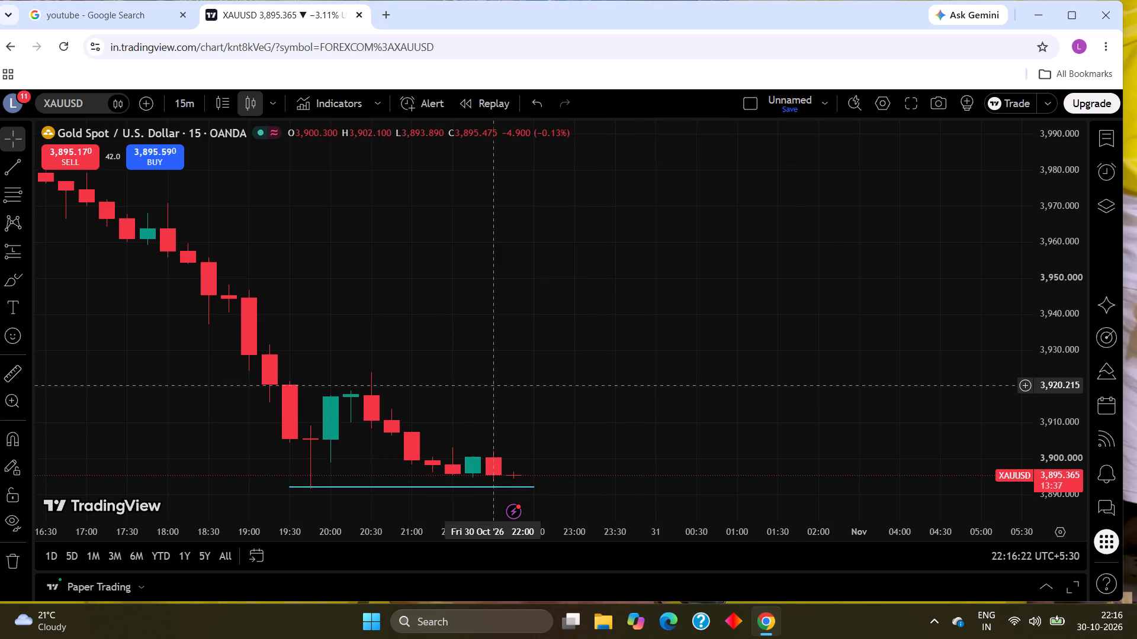
Draw a near-horizontal trend line at about 3,975 along the earlier swing lows, spanning 23 October to 31 October.
{"action": "scroll", "coordinate": [488, 382], "scroll_direction": "down", "scroll_amount": 15}
{"action": "scroll", "coordinate": [510, 352], "scroll_direction": "down", "scroll_amount": 6}
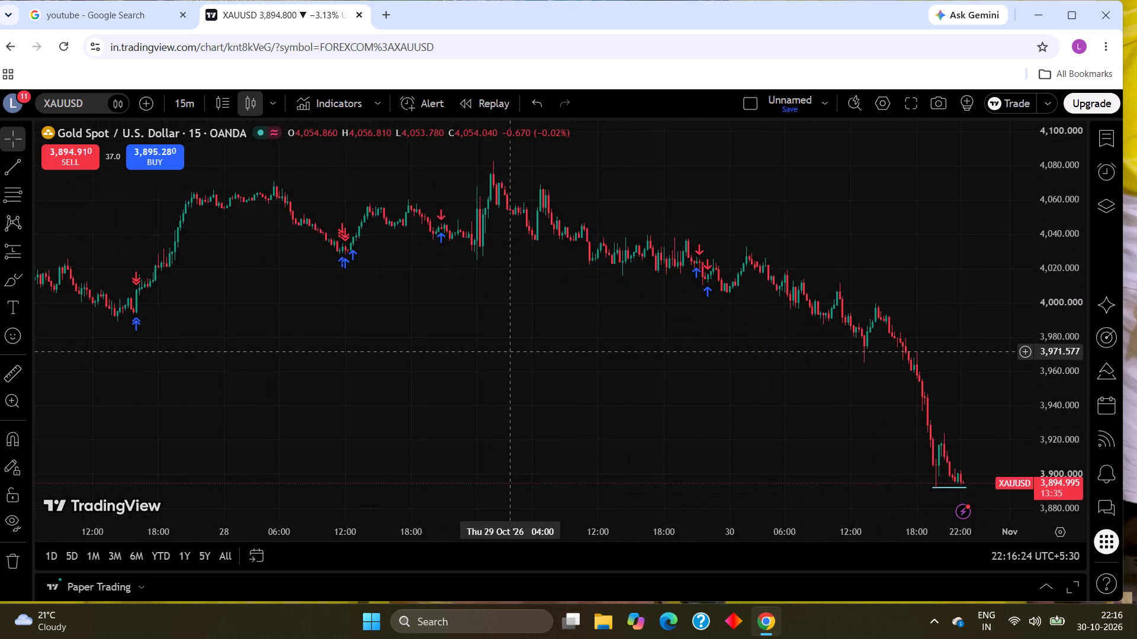
{"action": "scroll", "coordinate": [510, 351], "scroll_direction": "down", "scroll_amount": 2}
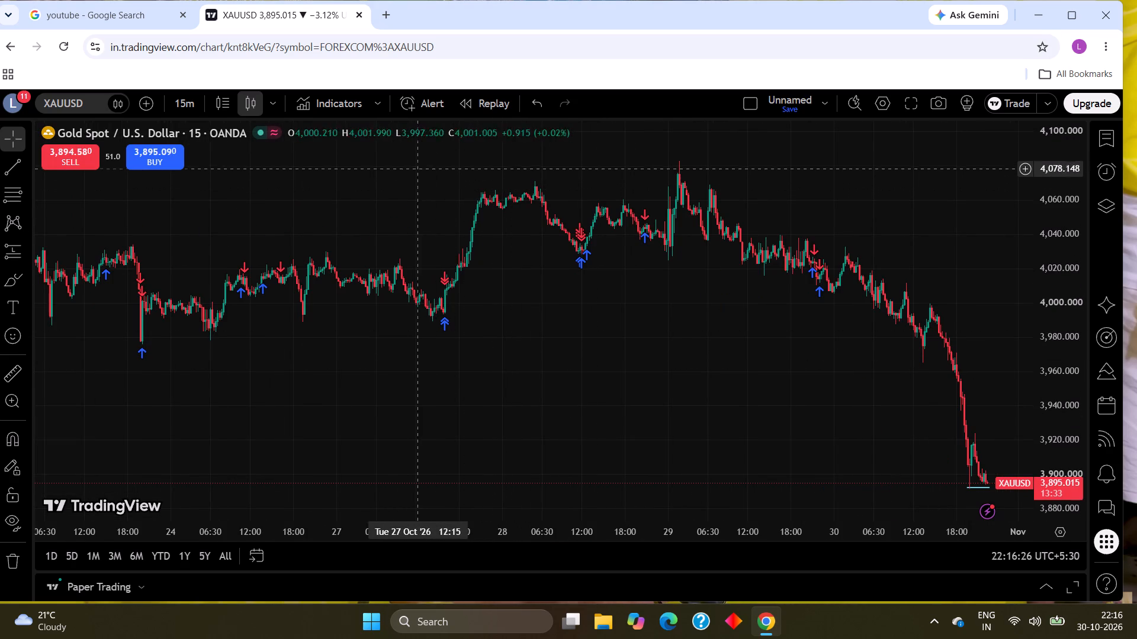
{"action": "left_click", "coordinate": [16, 168]}
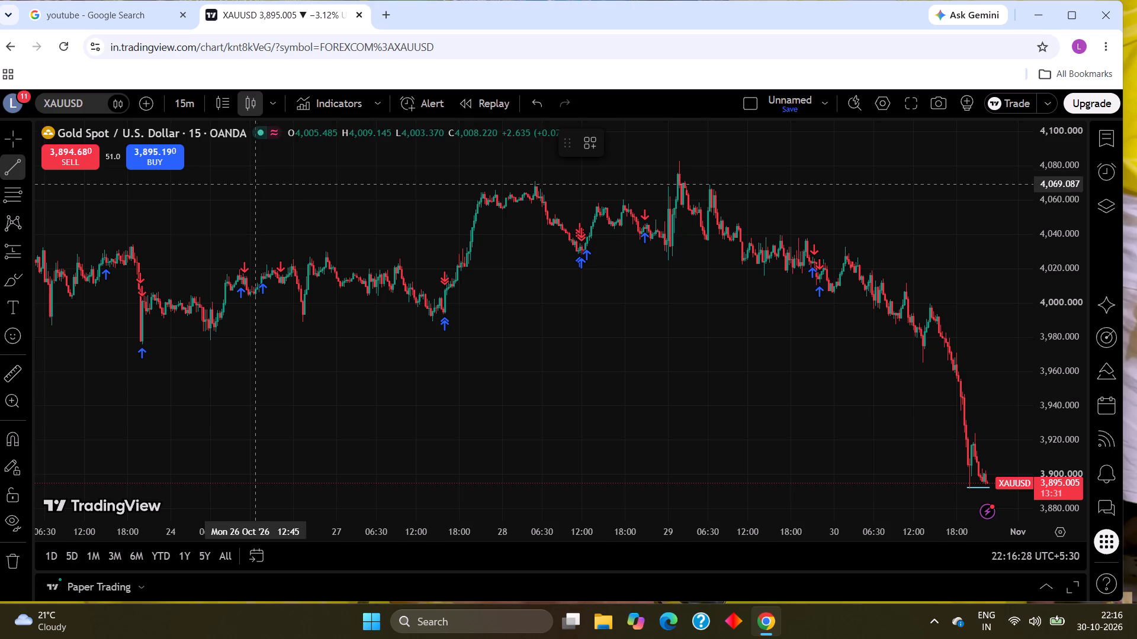
{"action": "left_click", "coordinate": [253, 191]}
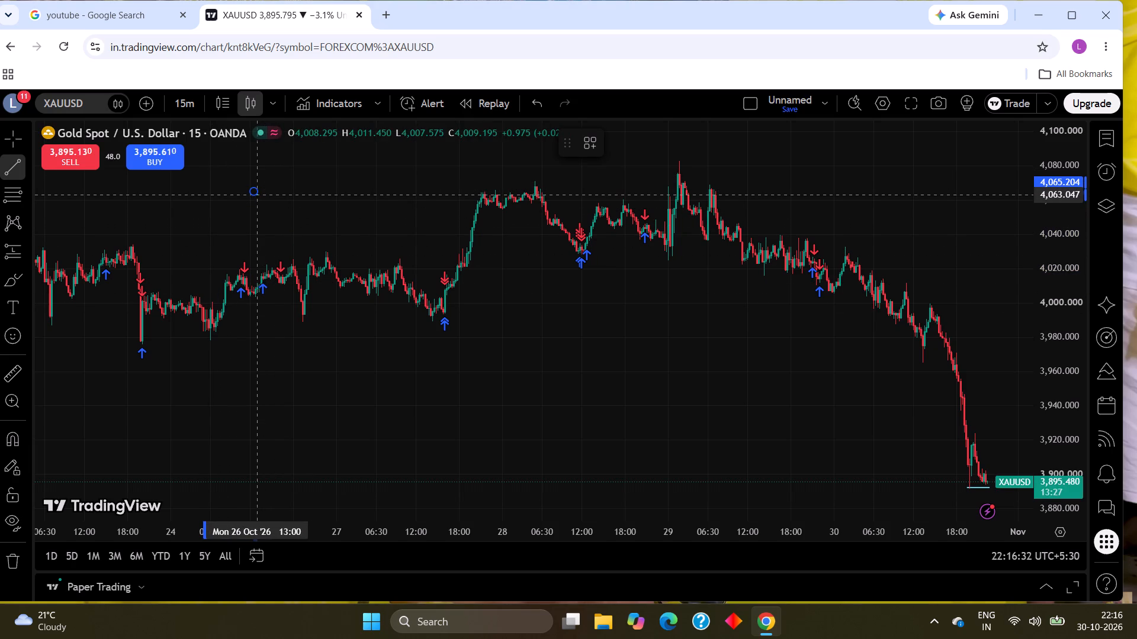
{"action": "left_click", "coordinate": [256, 195]}
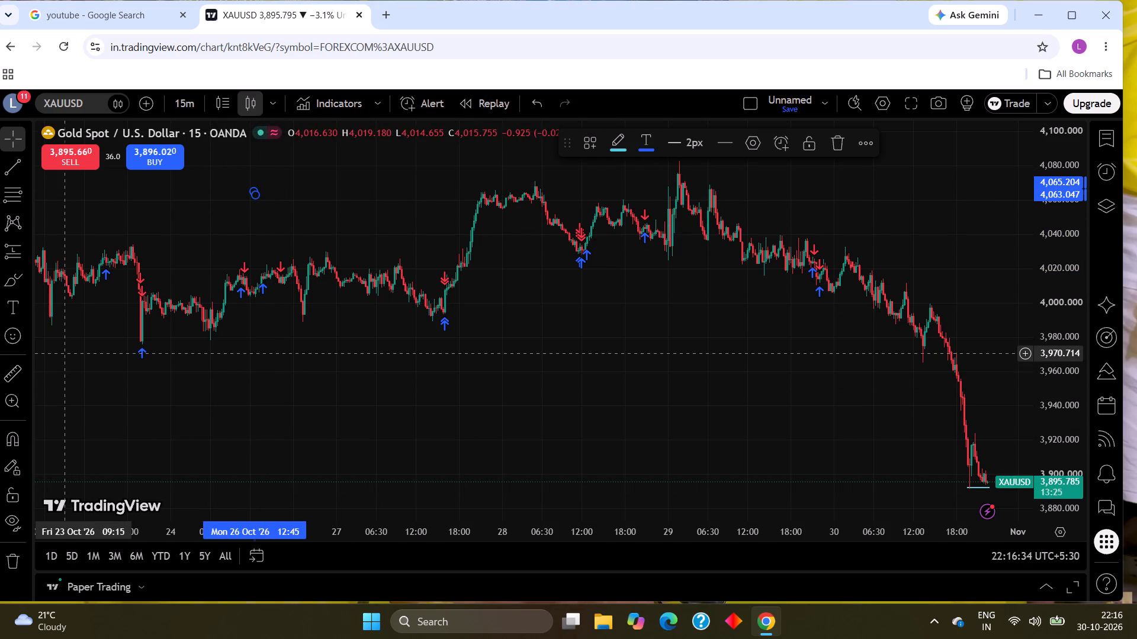
{"action": "key", "text": "alt+t"}
{"action": "left_click", "coordinate": [66, 353]}
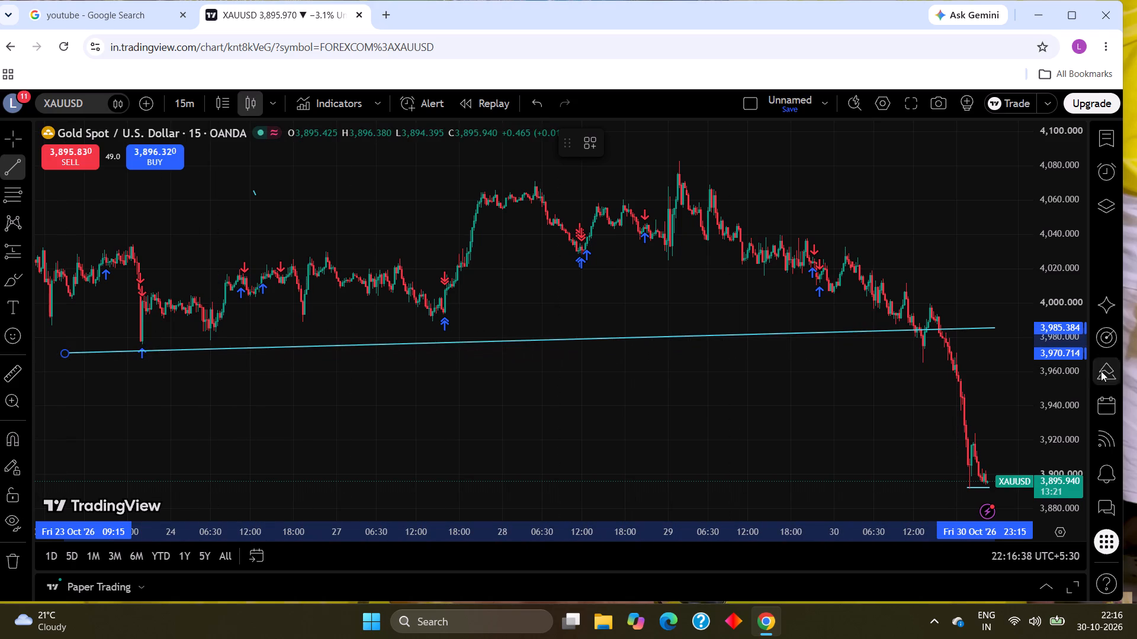
{"action": "left_click", "coordinate": [1003, 357]}
{"action": "left_click_drag", "start_coordinate": [783, 357], "coordinate": [785, 348]}
{"action": "left_click", "coordinate": [772, 376]}
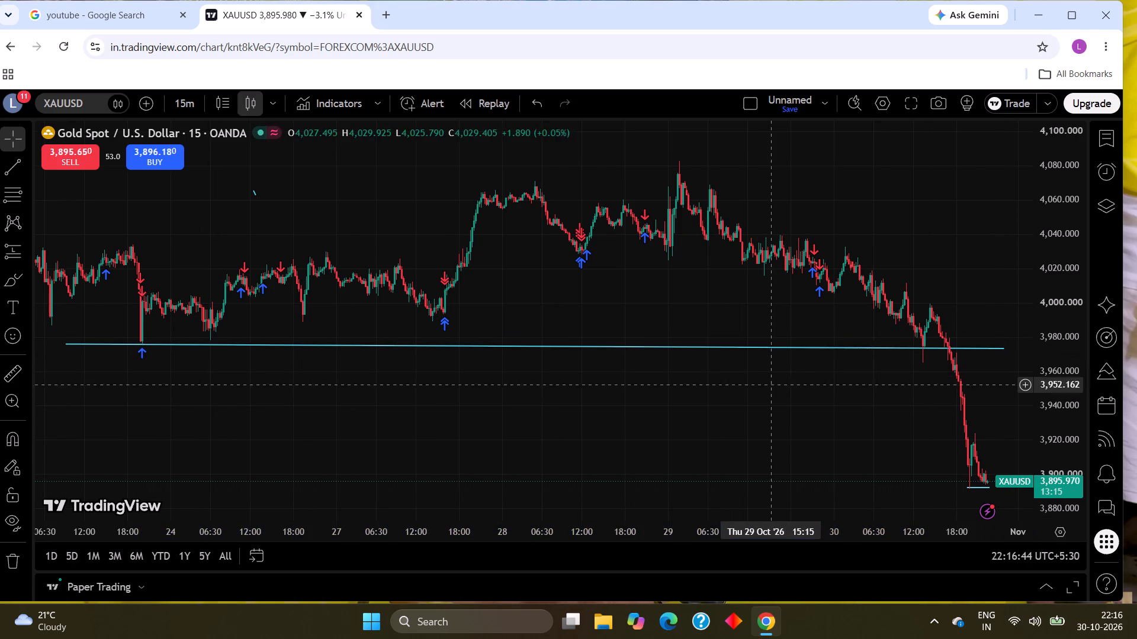
Place a market buy order for 8 XAUUSD.
{"action": "left_click_drag", "start_coordinate": [786, 432], "coordinate": [498, 424]}
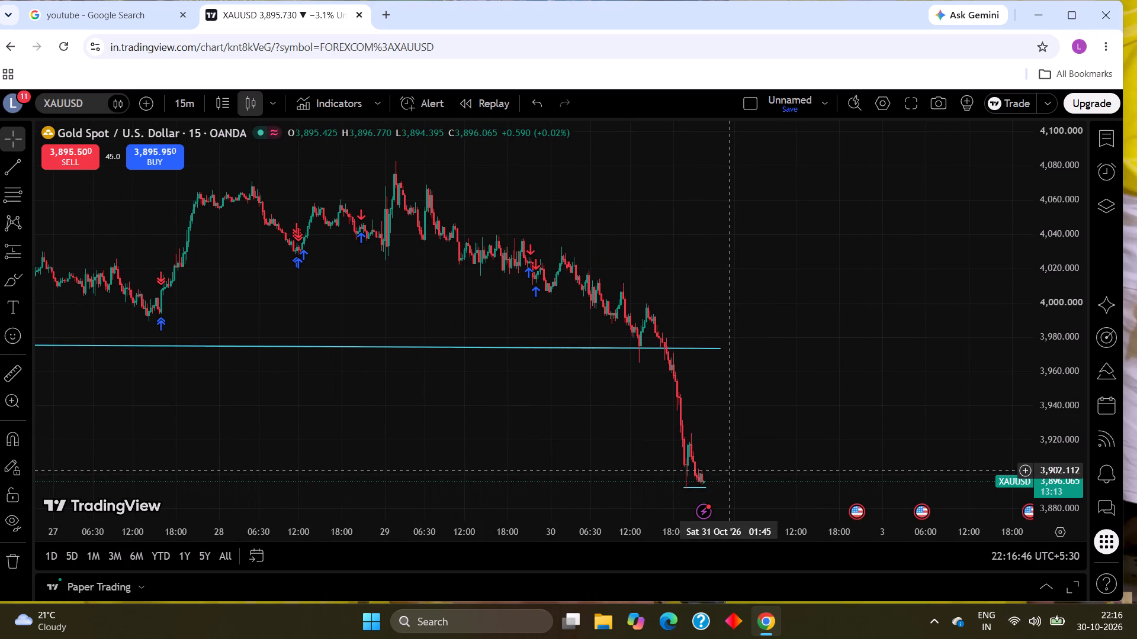
{"action": "key", "text": "shift+b"}
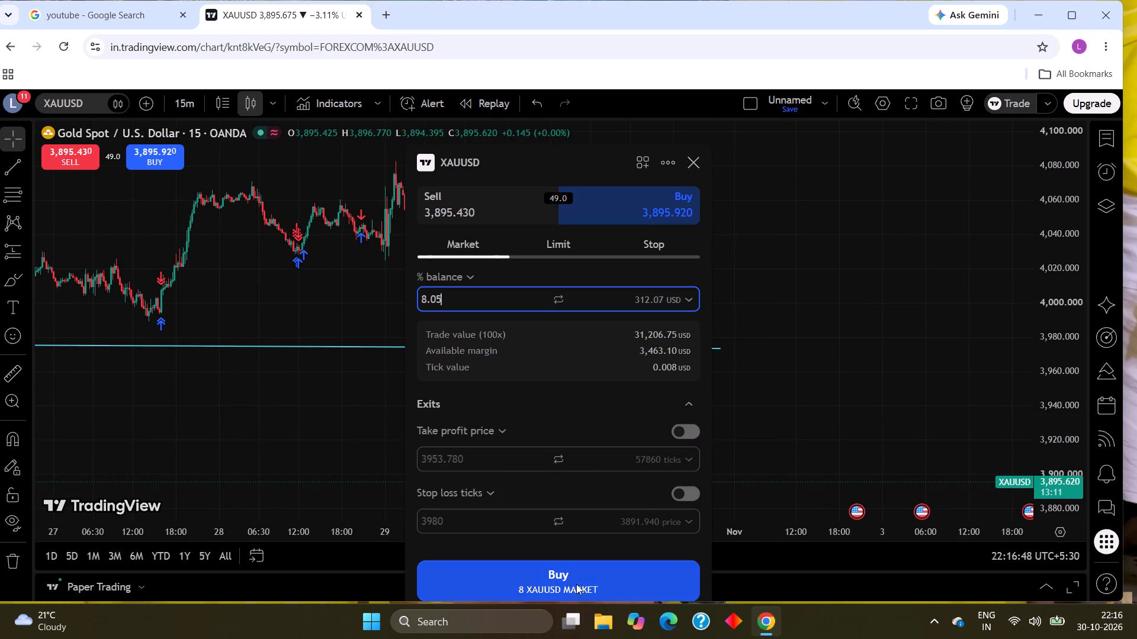
{"action": "left_click", "coordinate": [577, 579]}
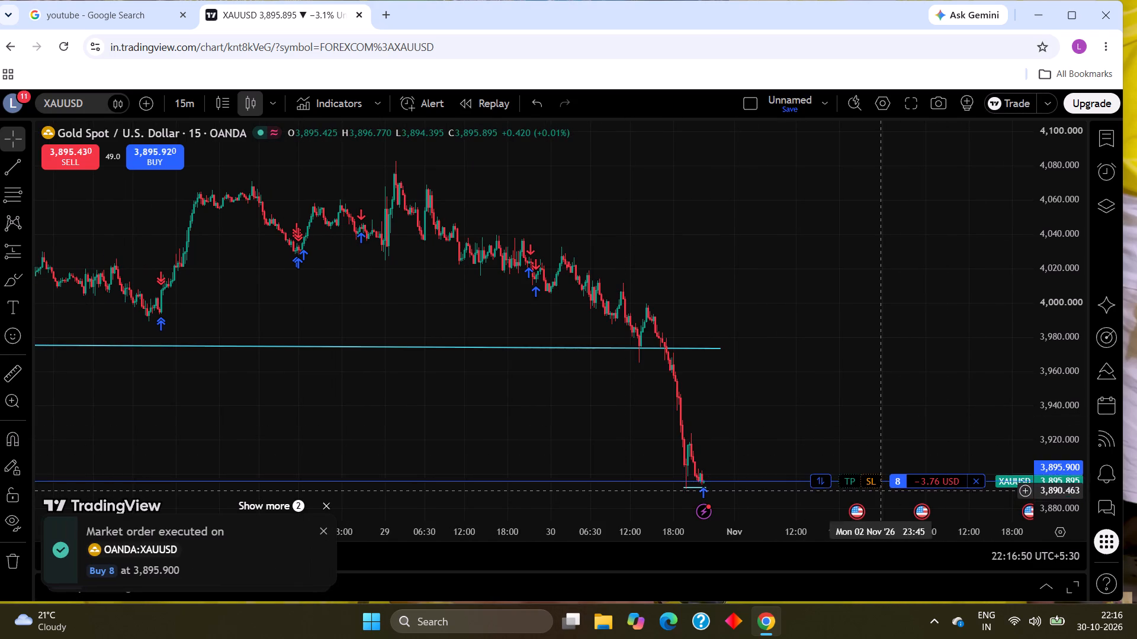
Attach a take profit at about 3,973, on the upper trend line, and a stop loss at about 3,888 to the XAUUSD long.
{"action": "left_click_drag", "start_coordinate": [850, 482], "coordinate": [858, 345]}
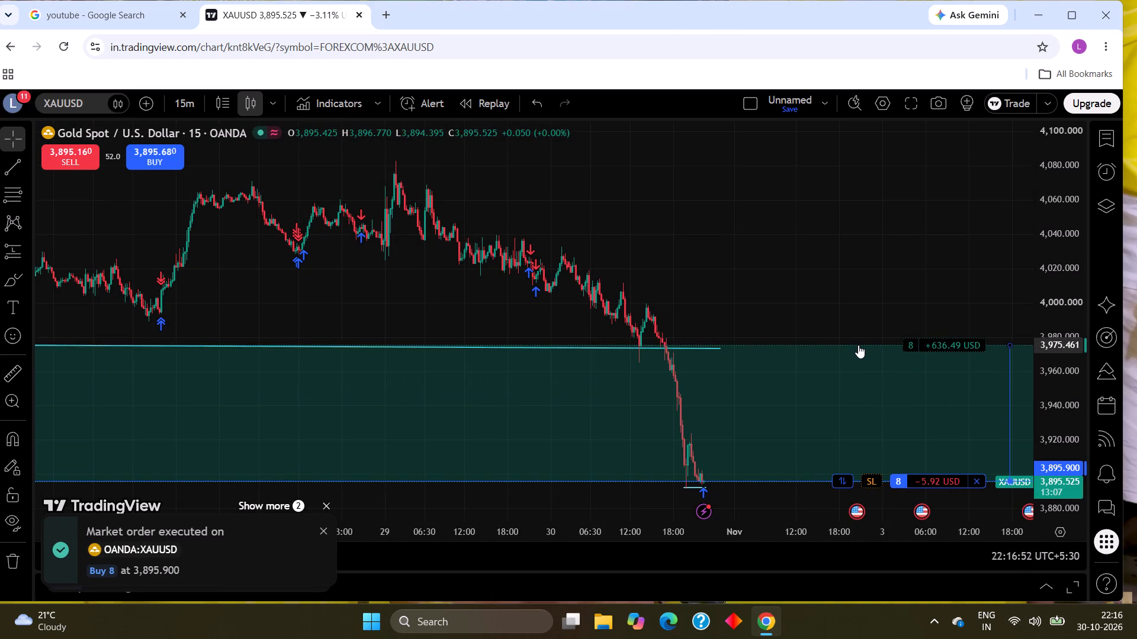
{"action": "left_click_drag", "start_coordinate": [858, 345], "coordinate": [858, 349]}
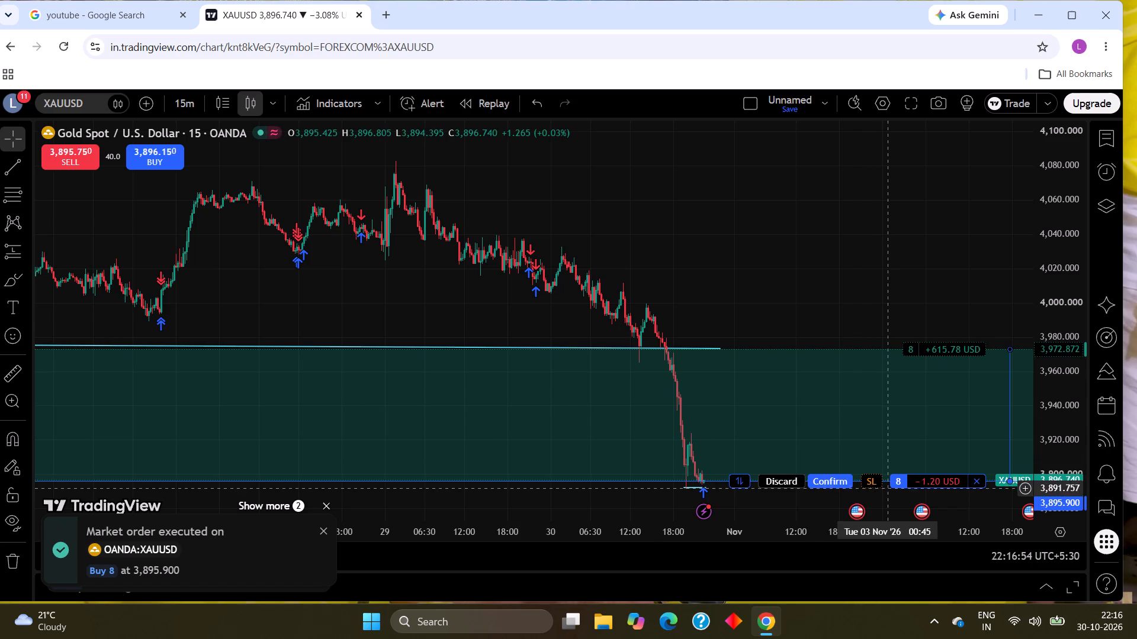
{"action": "left_click_drag", "start_coordinate": [875, 482], "coordinate": [872, 494]}
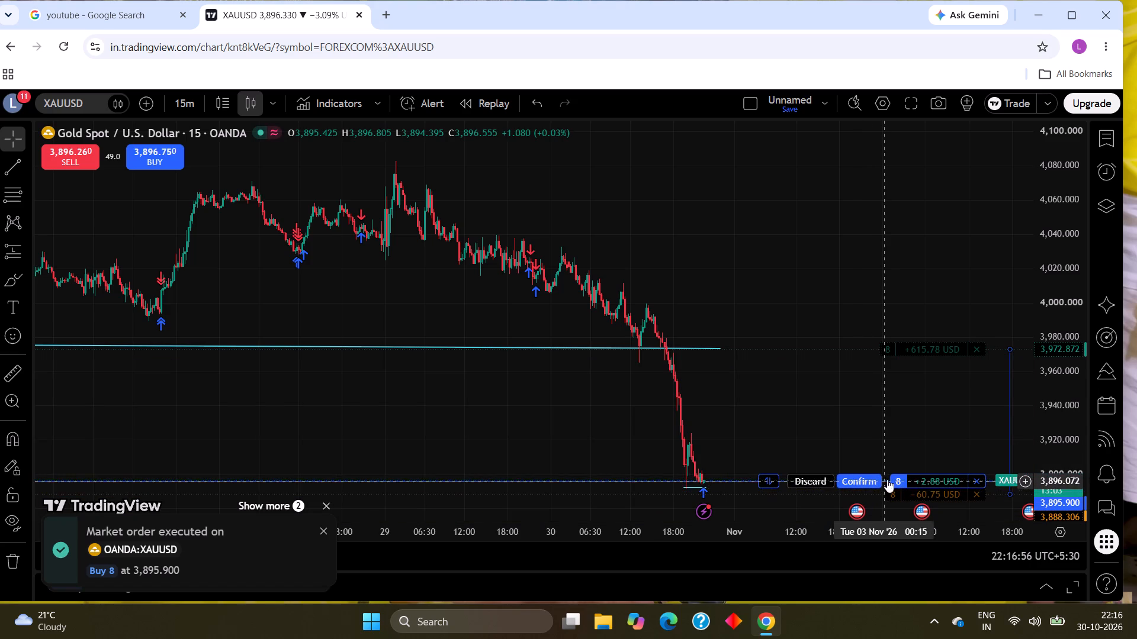
{"action": "left_click", "coordinate": [887, 479]}
{"action": "left_click", "coordinate": [872, 482]}
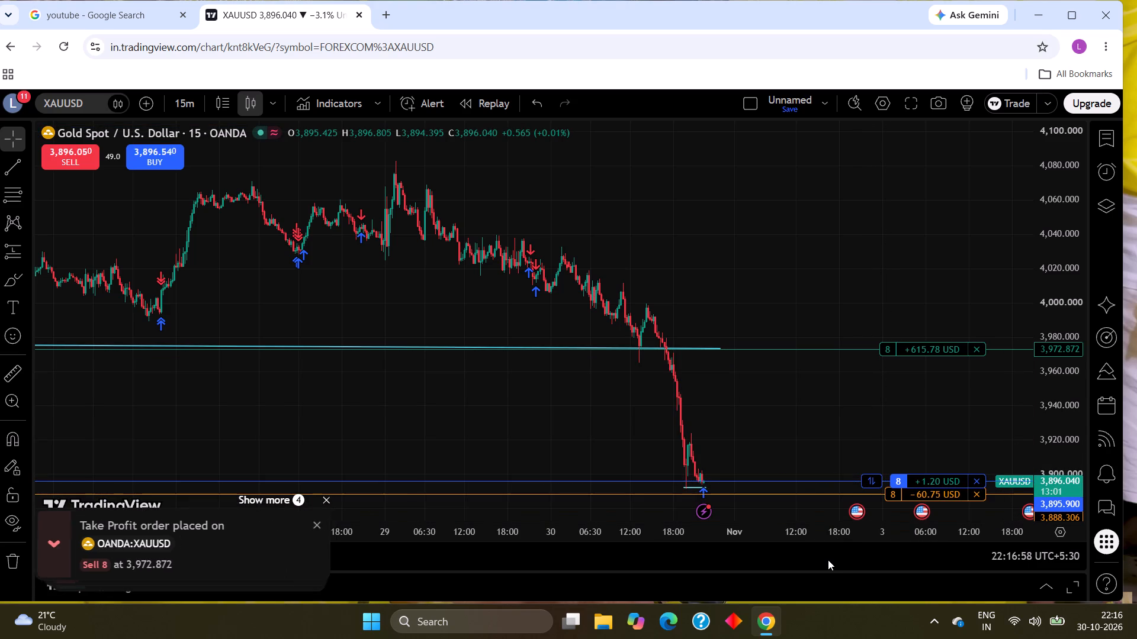
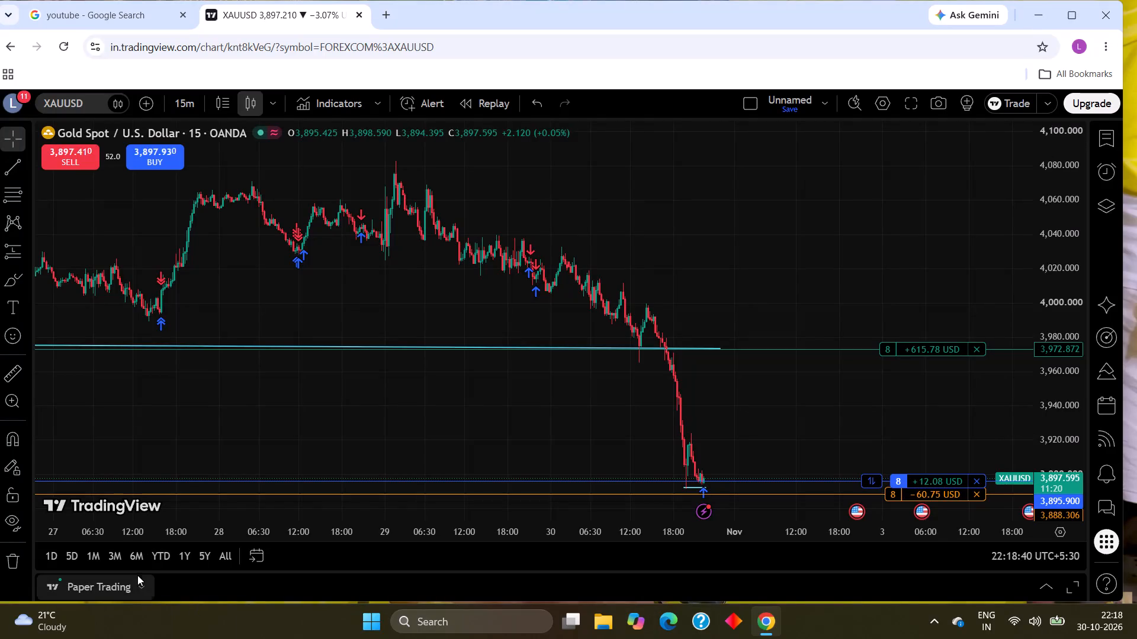
Expand the paper trading account panel to full height and review the open XAUUSD and BTCUSD positions.
{"action": "left_click", "coordinate": [128, 593]}
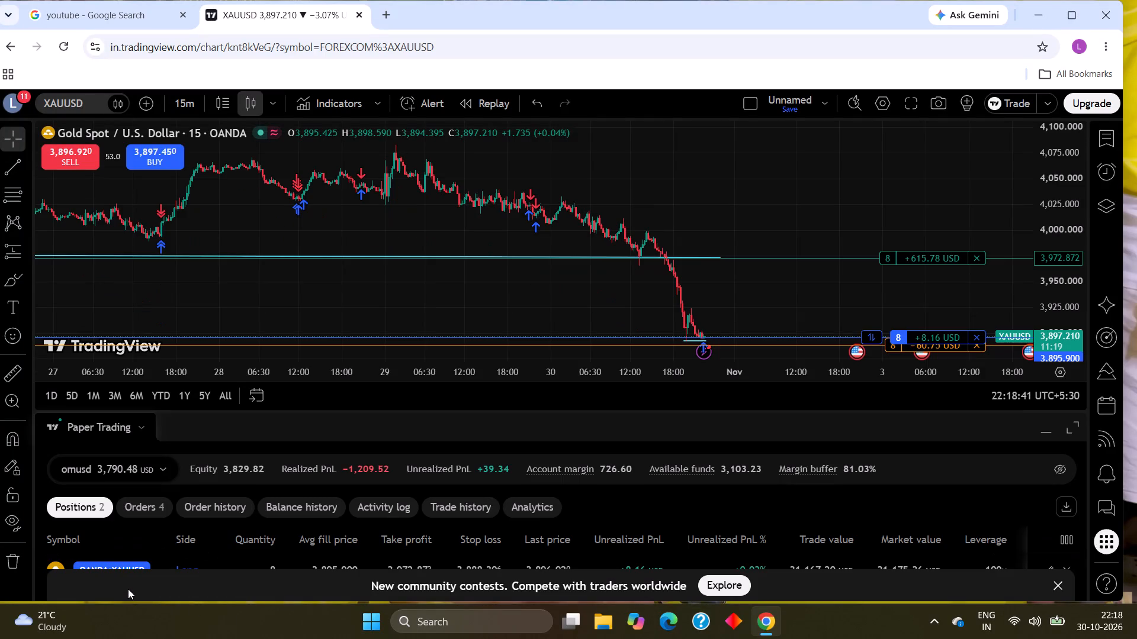
{"action": "scroll", "coordinate": [458, 486], "scroll_direction": "down", "scroll_amount": 3}
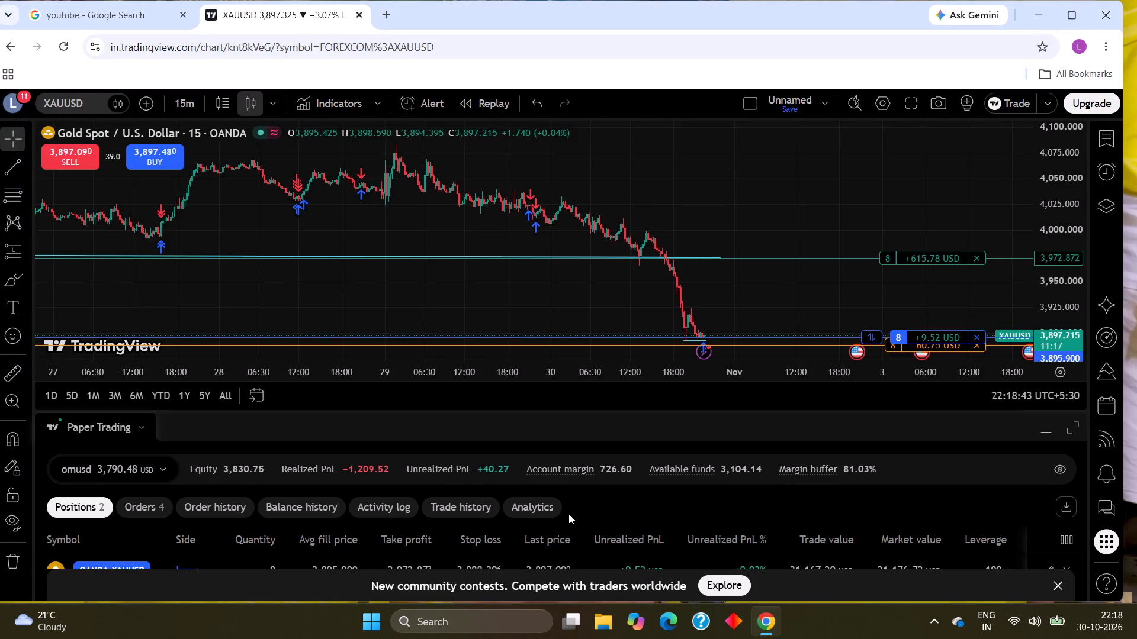
{"action": "scroll", "coordinate": [568, 514], "scroll_direction": "down", "scroll_amount": 1}
{"action": "scroll", "coordinate": [657, 526], "scroll_direction": "down", "scroll_amount": 2}
{"action": "scroll", "coordinate": [751, 605], "scroll_direction": "up", "scroll_amount": 1}
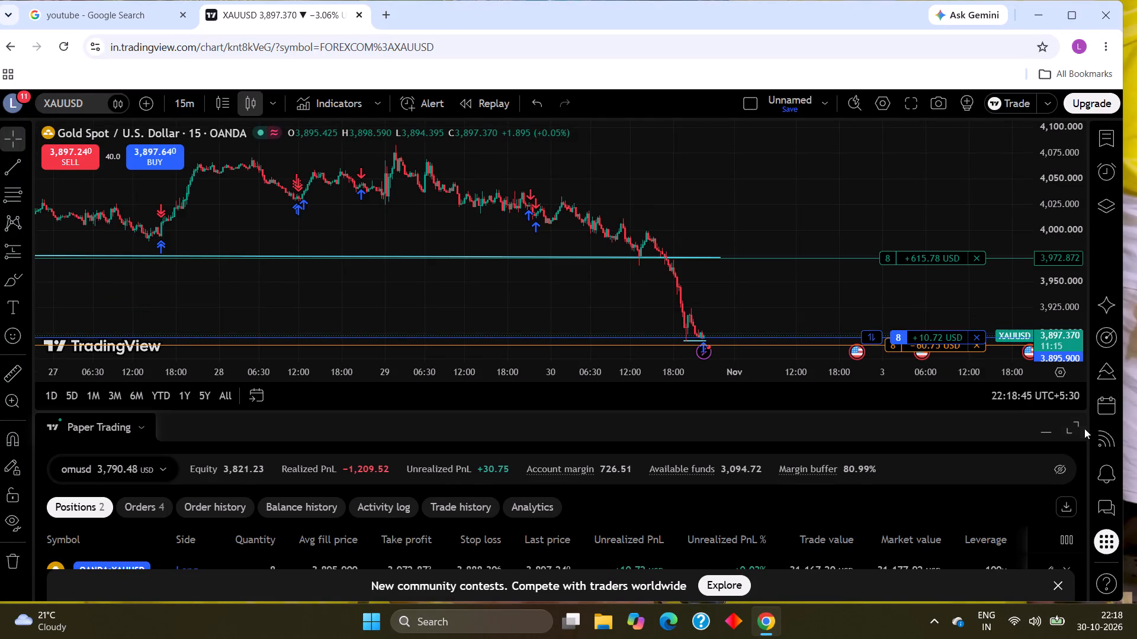
{"action": "left_click", "coordinate": [1075, 435]}
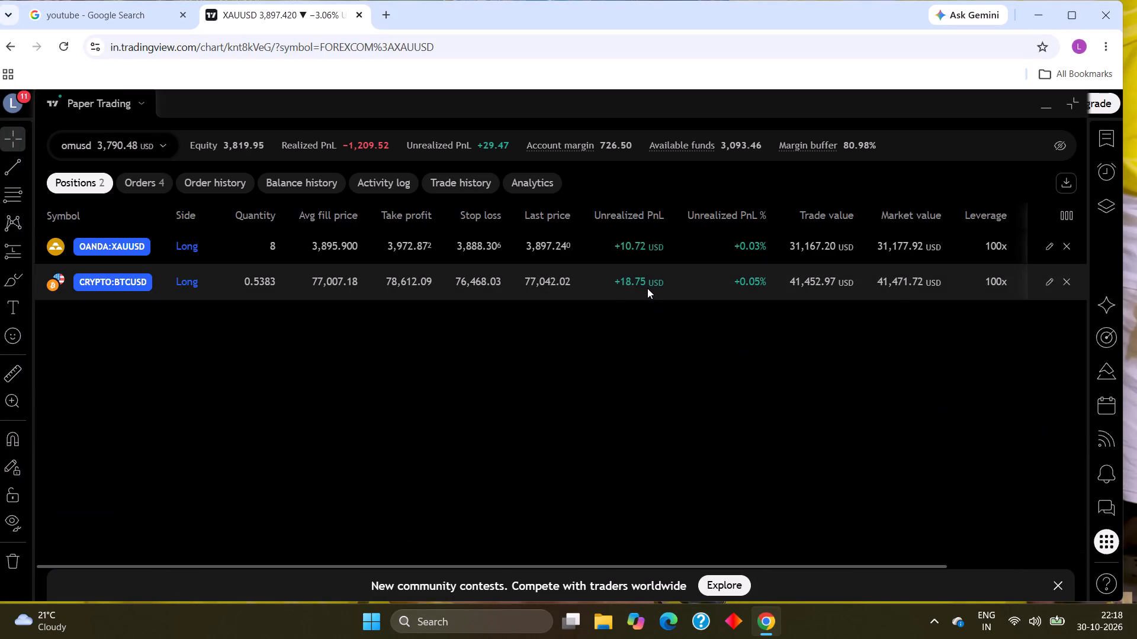
Switch the chart to the open BTCUSD position, collapse the account panel and examine recent candles around the entry and purple zone.
{"action": "left_click", "coordinate": [142, 280]}
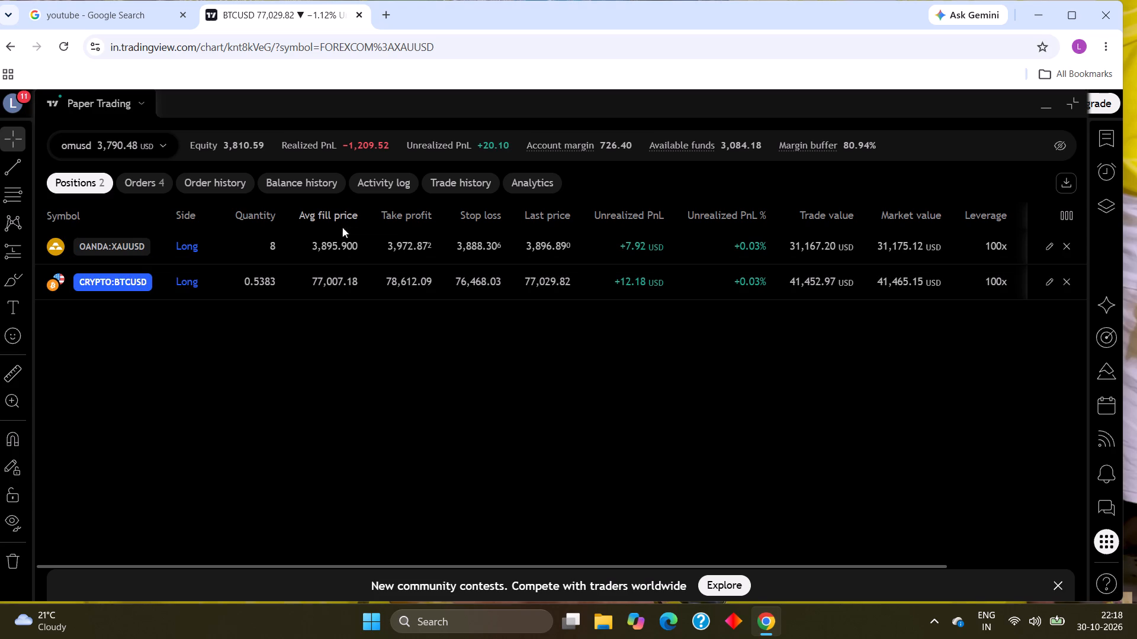
{"action": "left_click", "coordinate": [1042, 109]}
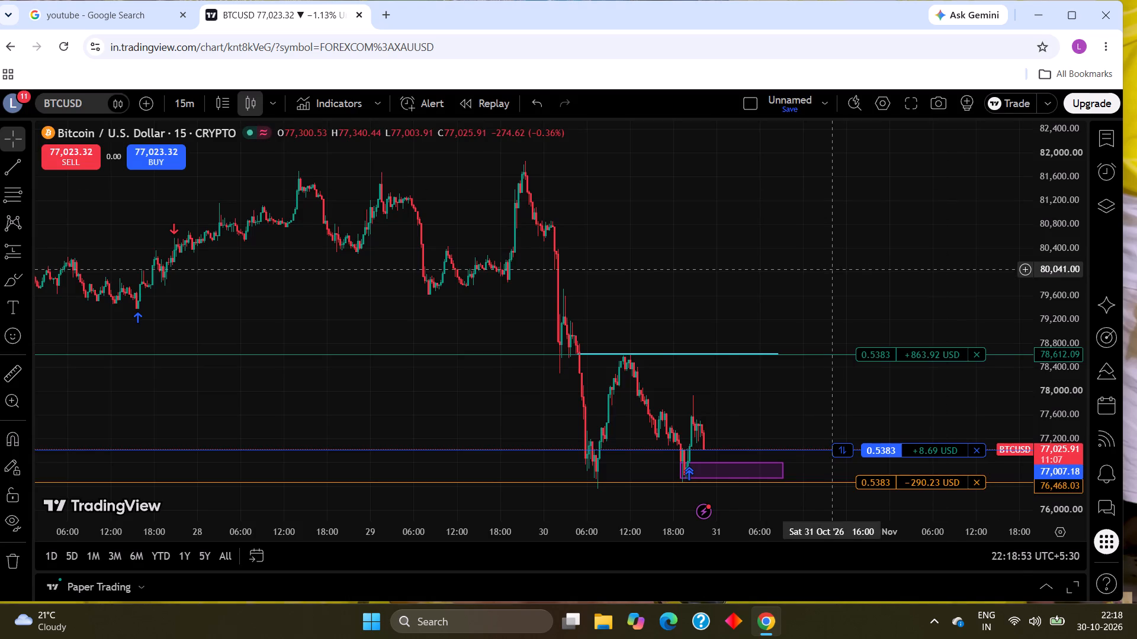
{"action": "scroll", "coordinate": [741, 448], "scroll_direction": "up", "scroll_amount": 4}
{"action": "scroll", "coordinate": [648, 389], "scroll_direction": "up", "scroll_amount": 3}
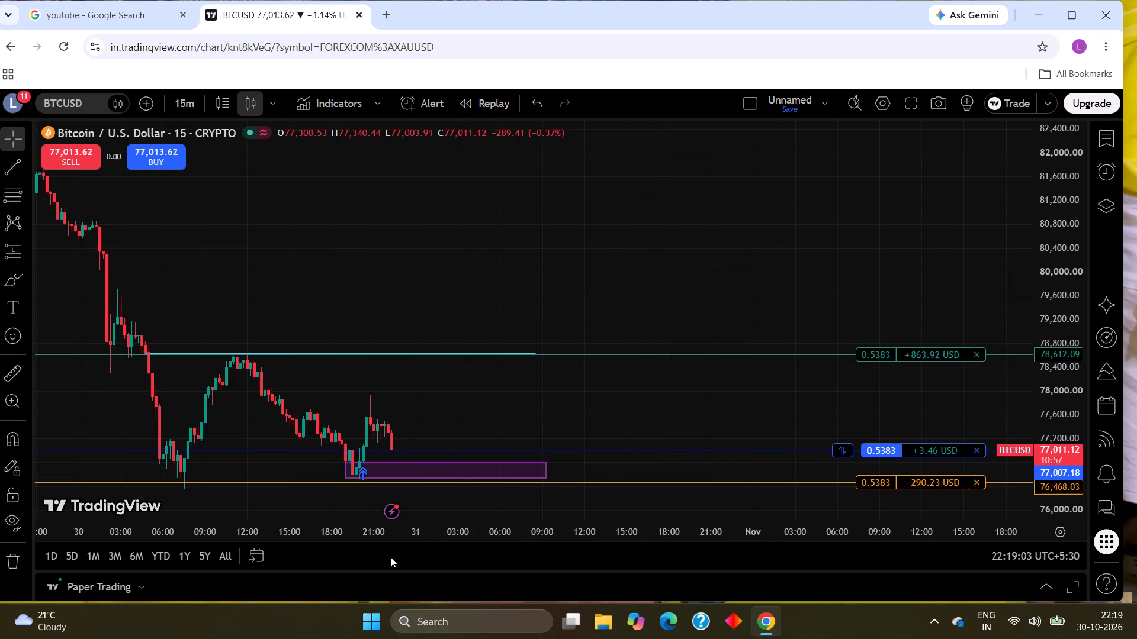
{"action": "scroll", "coordinate": [485, 479], "scroll_direction": "up", "scroll_amount": 3}
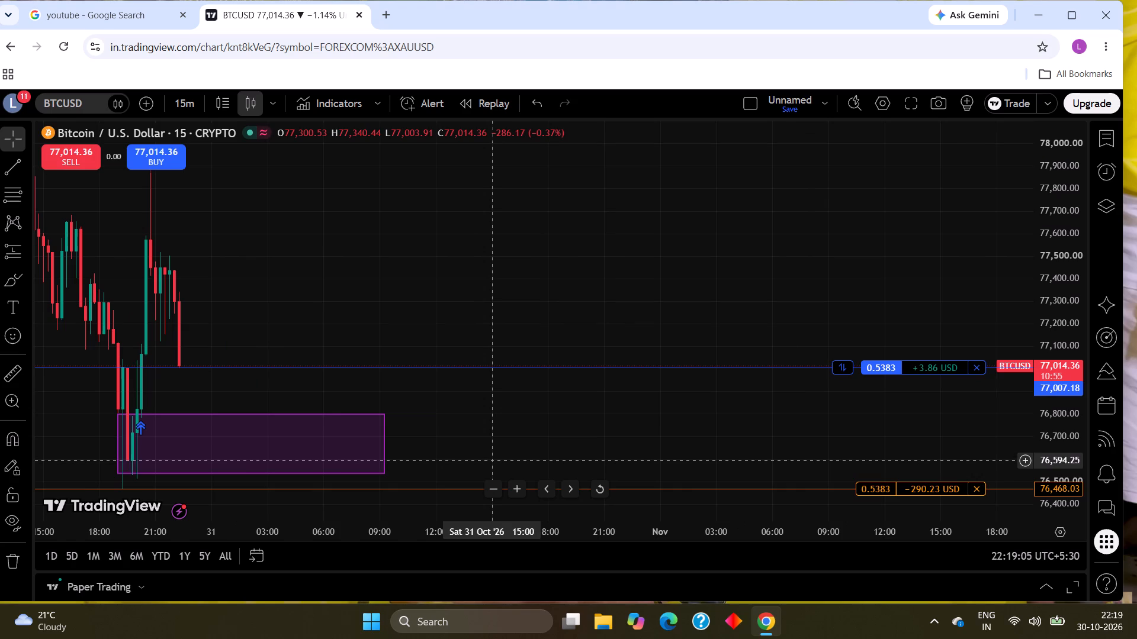
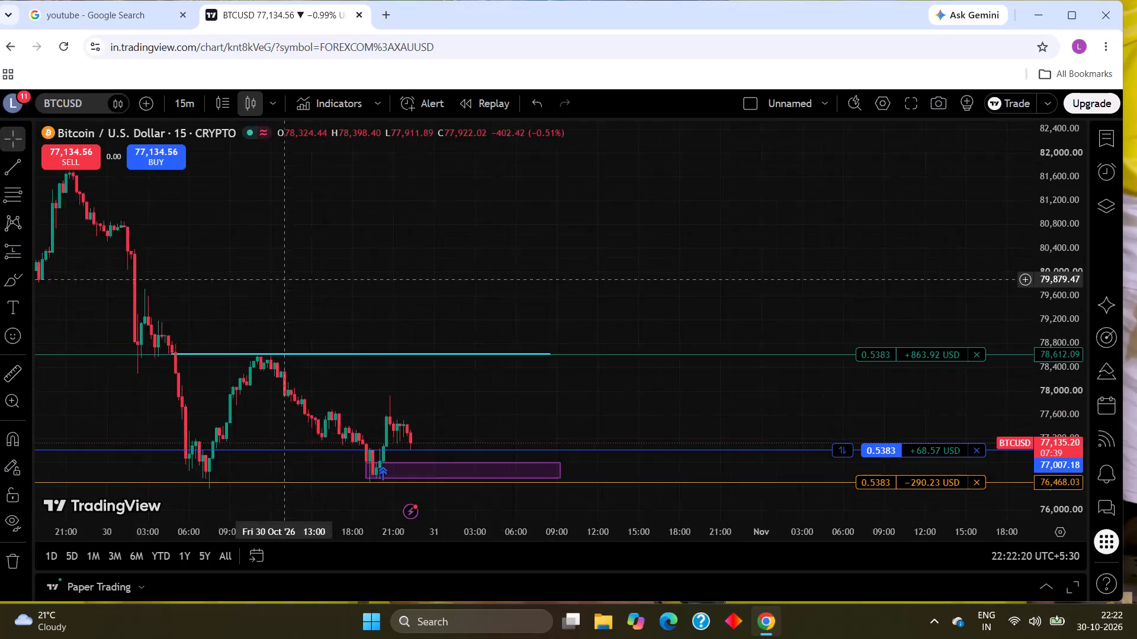
Switch the chart from spot BTCUSD to the Bitcoin all time history index, BTCUSD.
{"action": "scroll", "coordinate": [293, 285], "scroll_direction": "down", "scroll_amount": 5}
{"action": "scroll", "coordinate": [532, 383], "scroll_direction": "up", "scroll_amount": 2}
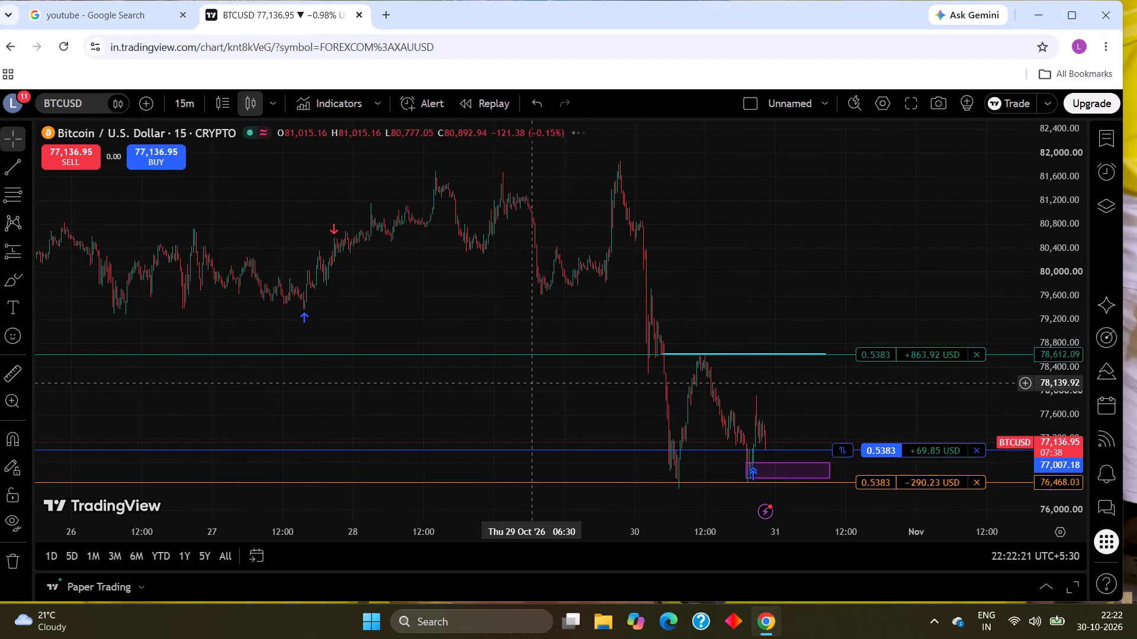
{"action": "scroll", "coordinate": [532, 383], "scroll_direction": "up", "scroll_amount": 8}
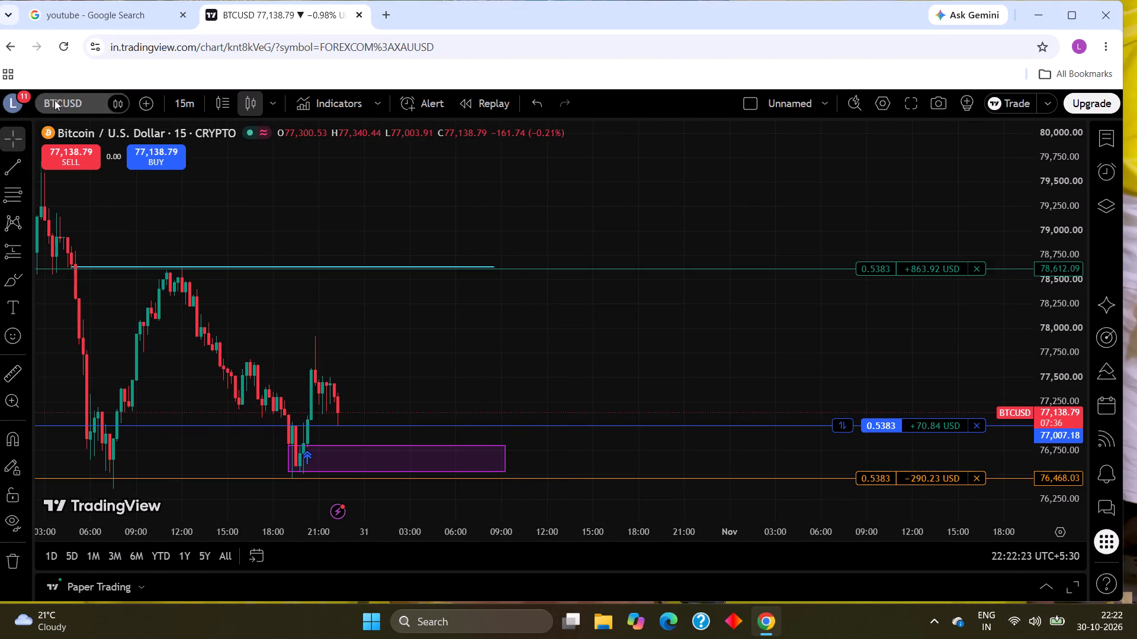
{"action": "left_click", "coordinate": [55, 99]}
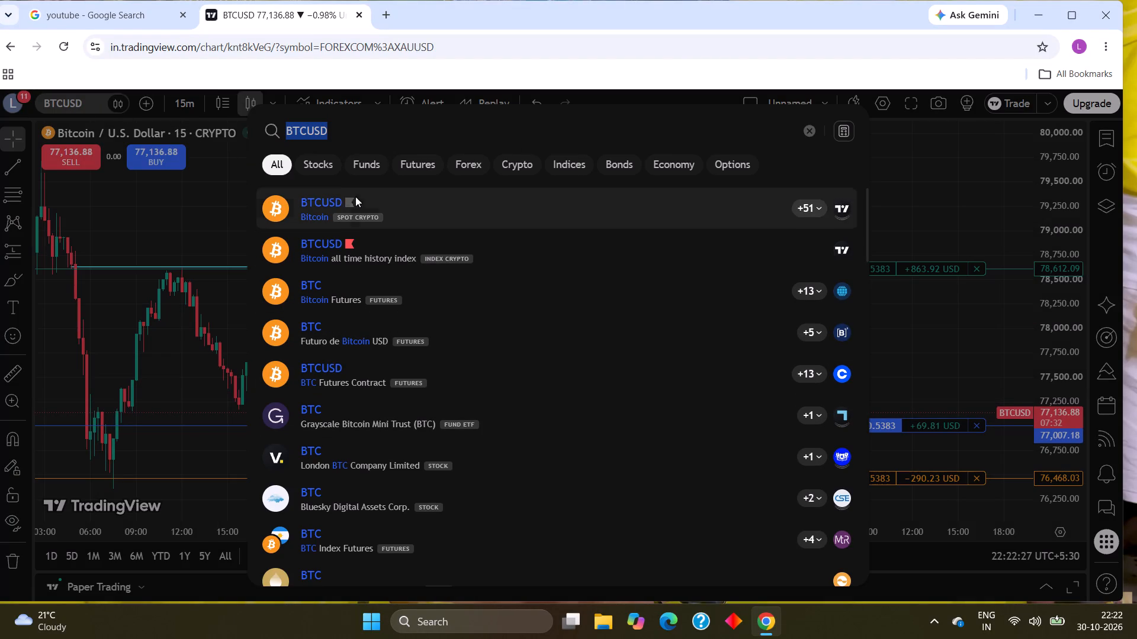
{"action": "left_click", "coordinate": [379, 253]}
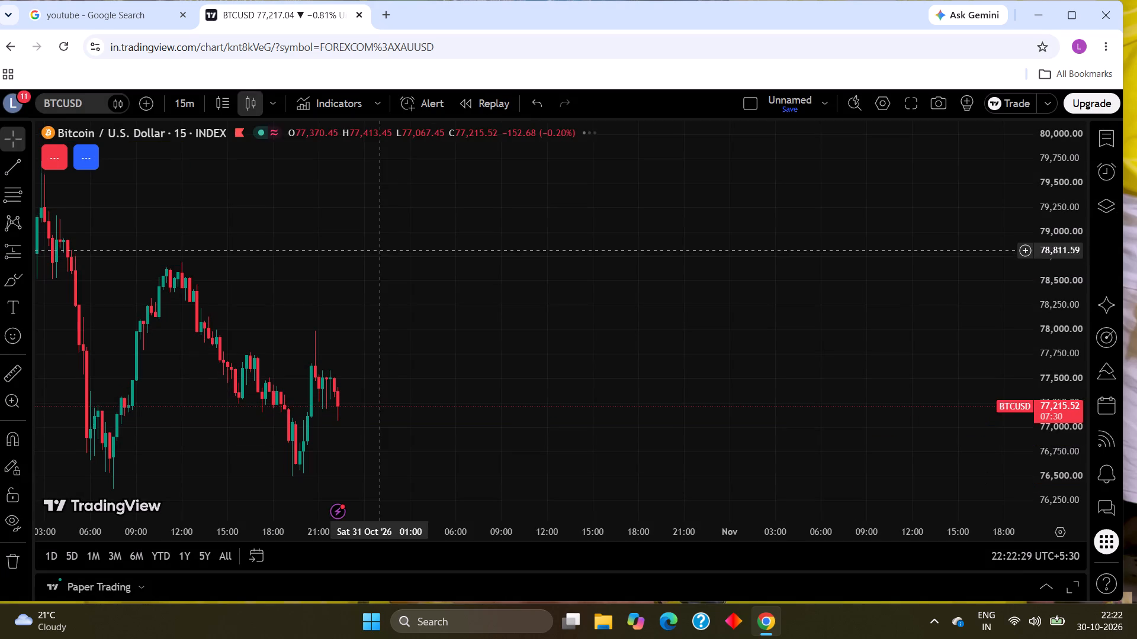
Set the BTCUSD index chart to the 5-minute interval and show the browser in full screen.
{"action": "scroll", "coordinate": [375, 347], "scroll_direction": "up", "scroll_amount": 5}
{"action": "scroll", "coordinate": [372, 352], "scroll_direction": "down", "scroll_amount": 5}
{"action": "left_click", "coordinate": [184, 105]}
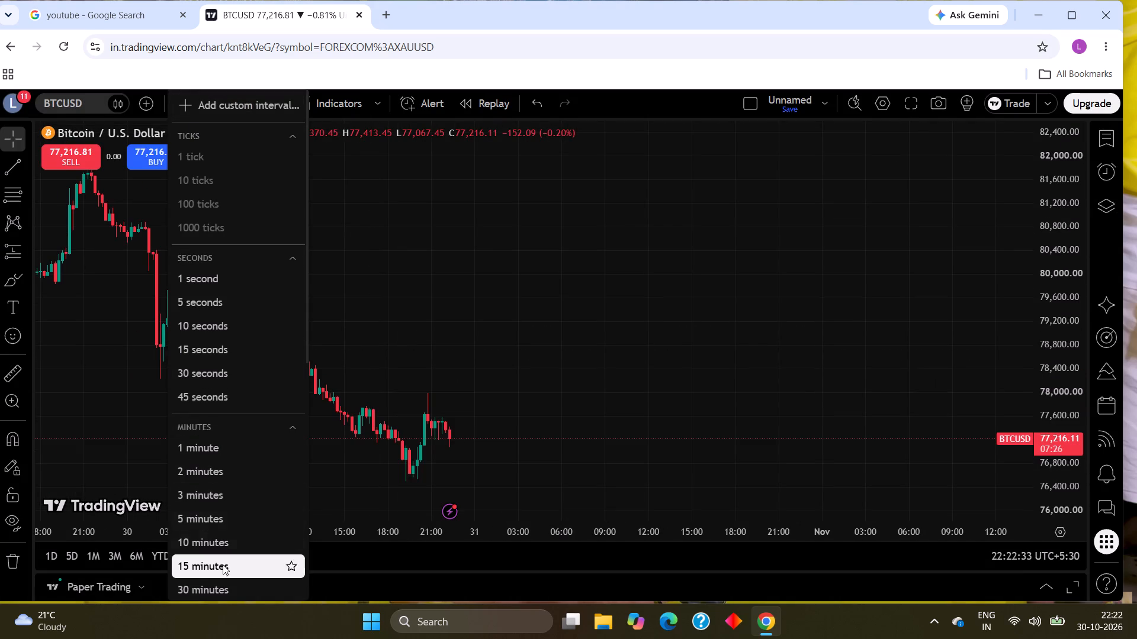
{"action": "left_click", "coordinate": [233, 524]}
{"action": "left_click", "coordinate": [1105, 38]}
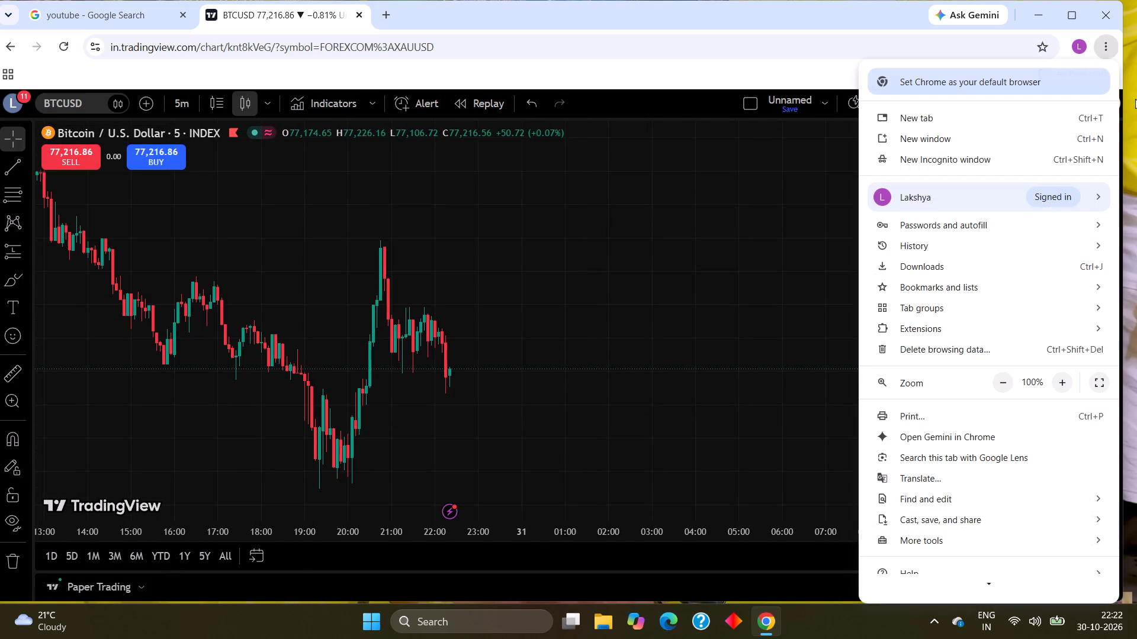
{"action": "left_click", "coordinate": [1103, 384]}
Draw a near-horizontal trend line at about 77,240 from 30 Oct 11:50 to about 01:10 on 31 Oct.
{"action": "scroll", "coordinate": [593, 333], "scroll_direction": "up", "scroll_amount": 5}
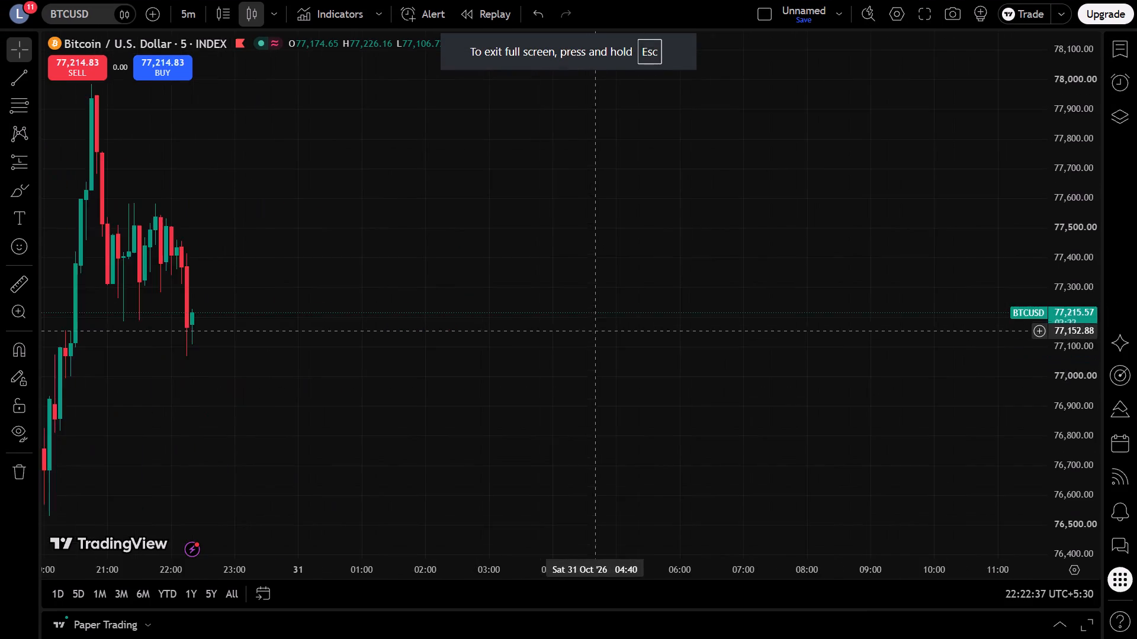
{"action": "scroll", "coordinate": [589, 326], "scroll_direction": "up", "scroll_amount": 2}
{"action": "left_click_drag", "start_coordinate": [318, 244], "coordinate": [782, 325]}
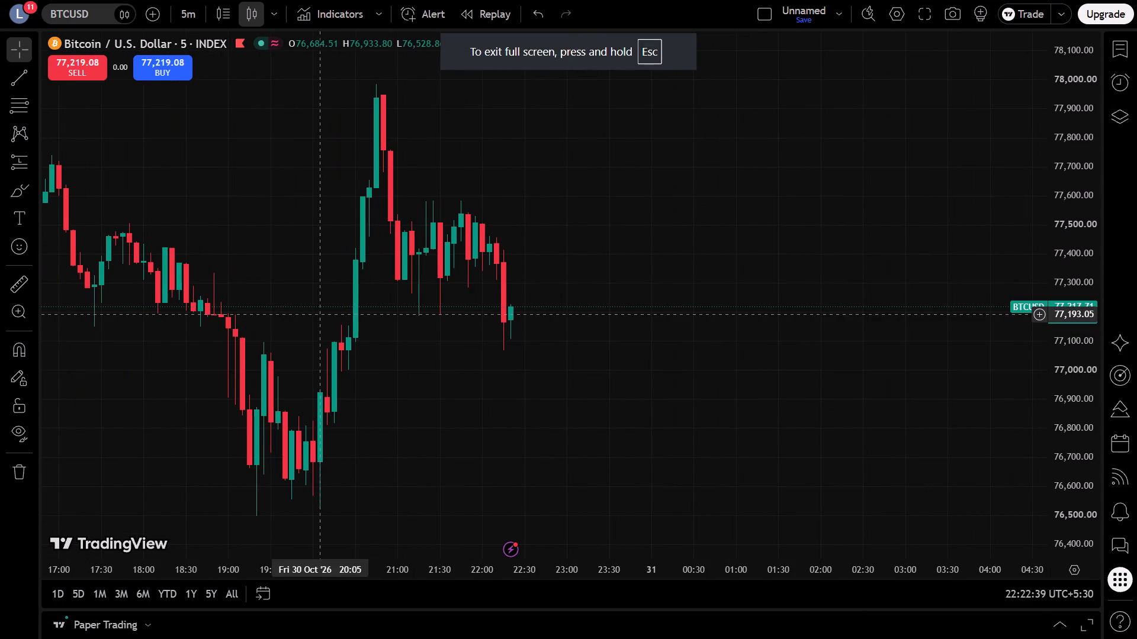
{"action": "scroll", "coordinate": [323, 312], "scroll_direction": "down", "scroll_amount": 5}
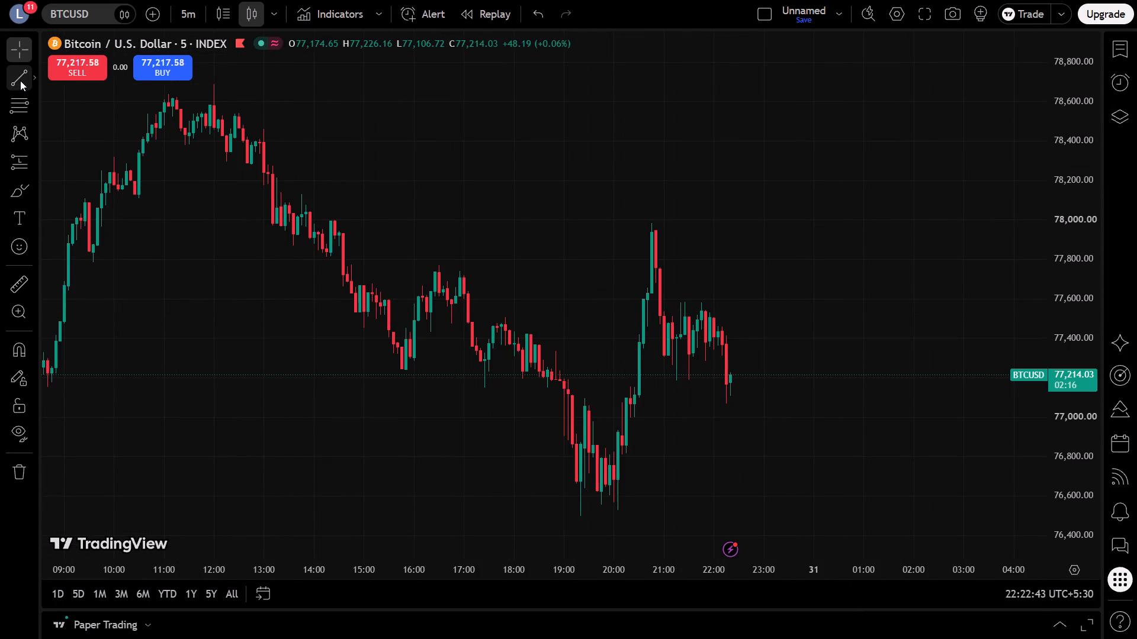
{"action": "left_click", "coordinate": [20, 80]}
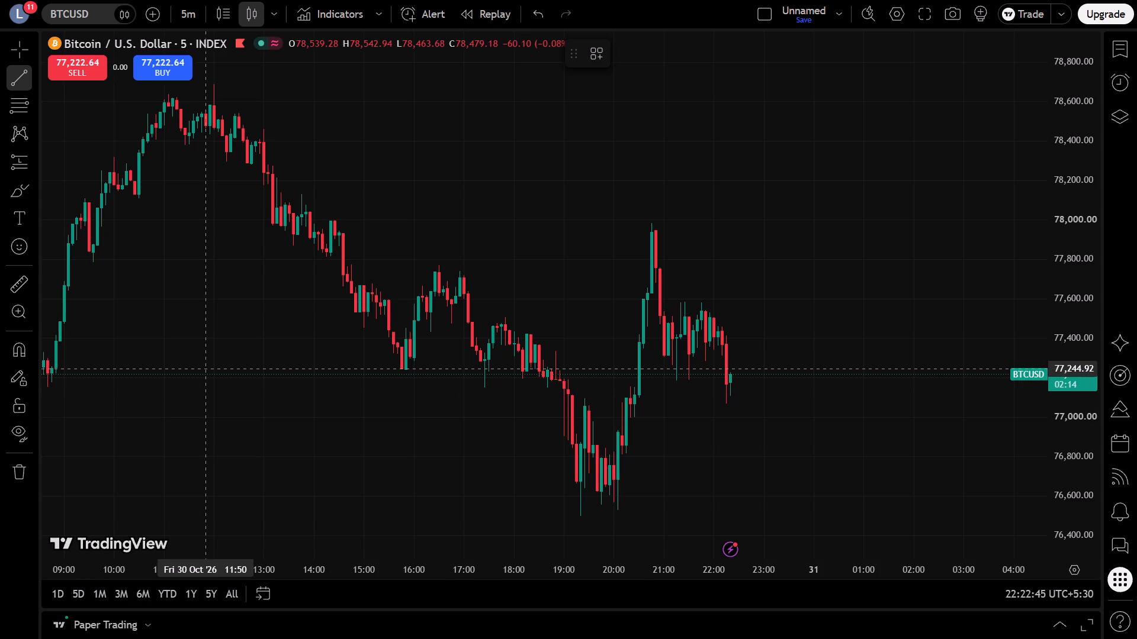
{"action": "left_click", "coordinate": [206, 369]}
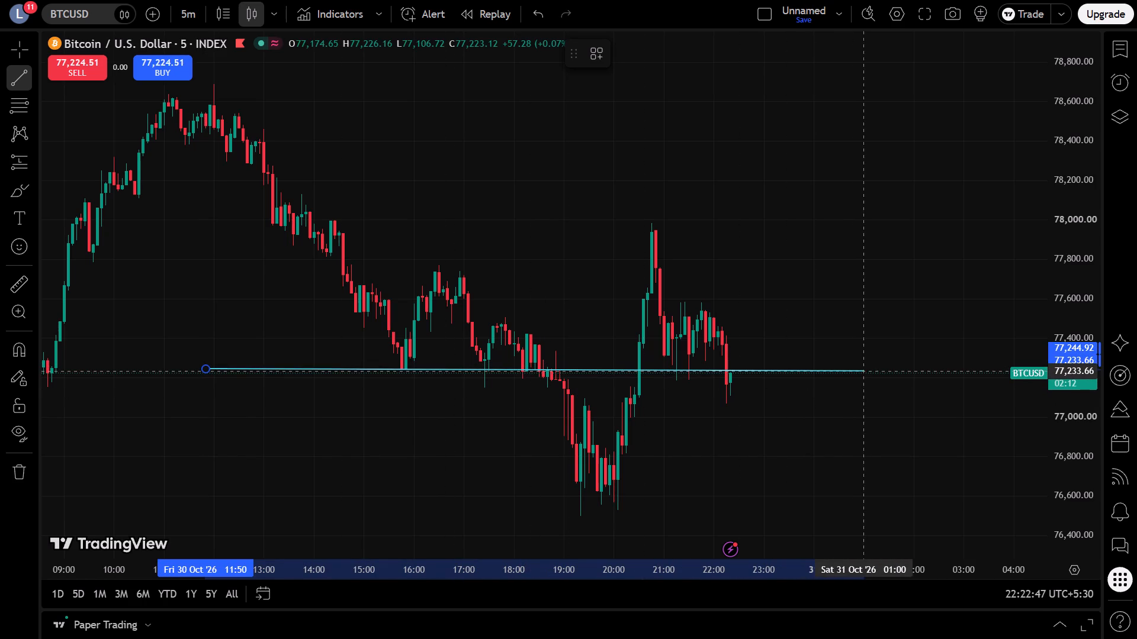
{"action": "left_click", "coordinate": [873, 371]}
{"action": "left_click", "coordinate": [847, 338]}
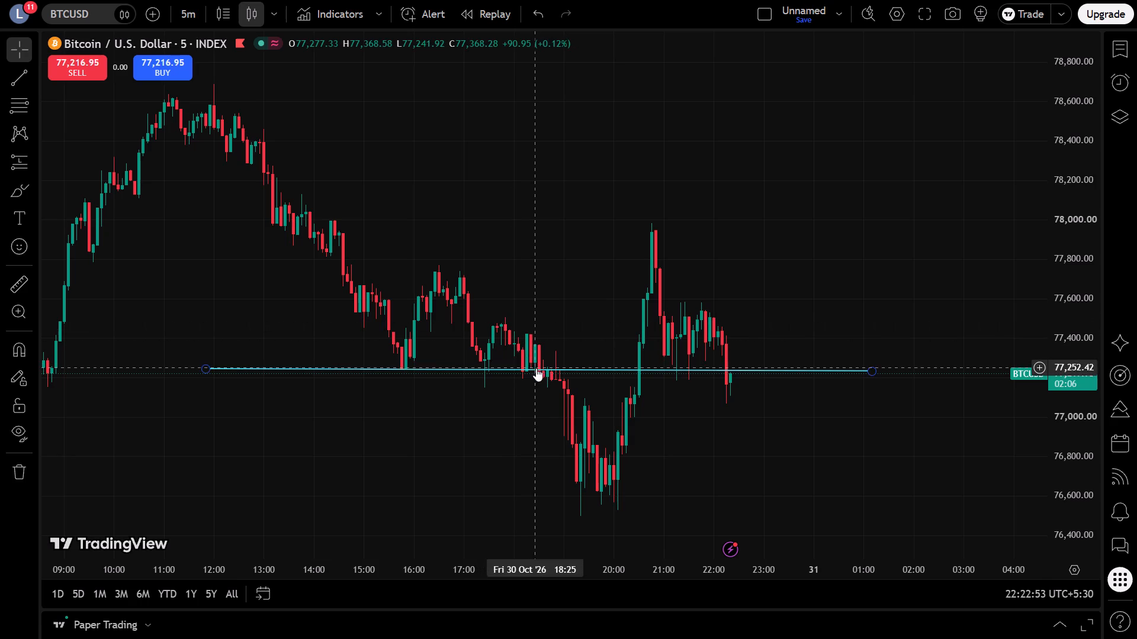
Place a small Fib retracement from about 77,485 to 77,526 at 30 Oct 11:50.
{"action": "left_click", "coordinate": [17, 93]}
{"action": "left_click", "coordinate": [17, 86]}
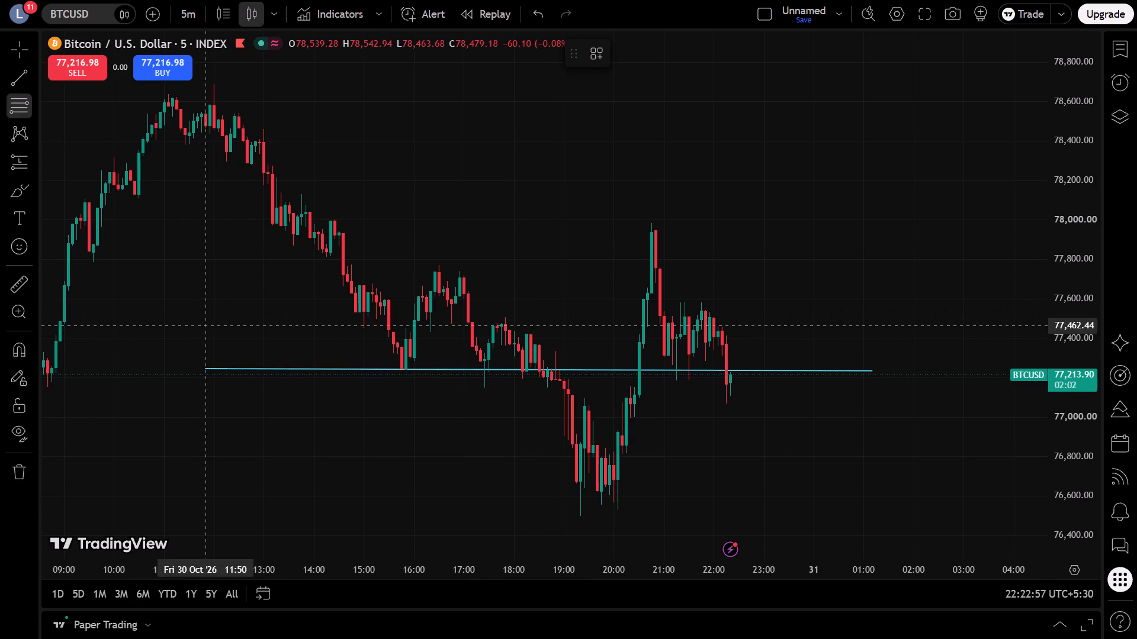
{"action": "left_click", "coordinate": [207, 321]}
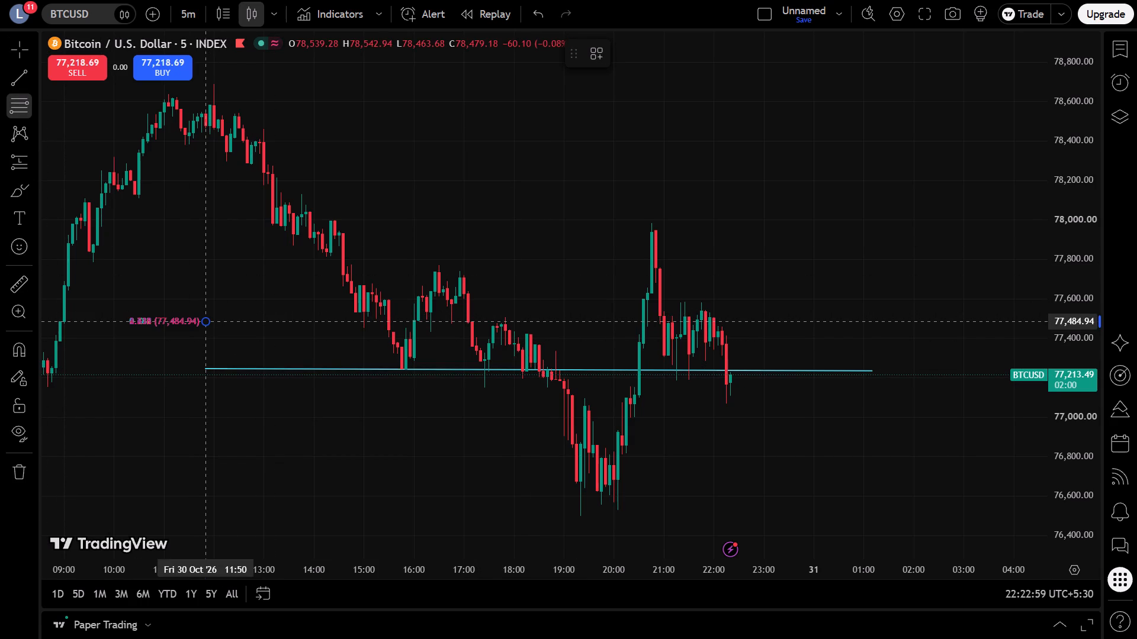
{"action": "left_click", "coordinate": [204, 313]}
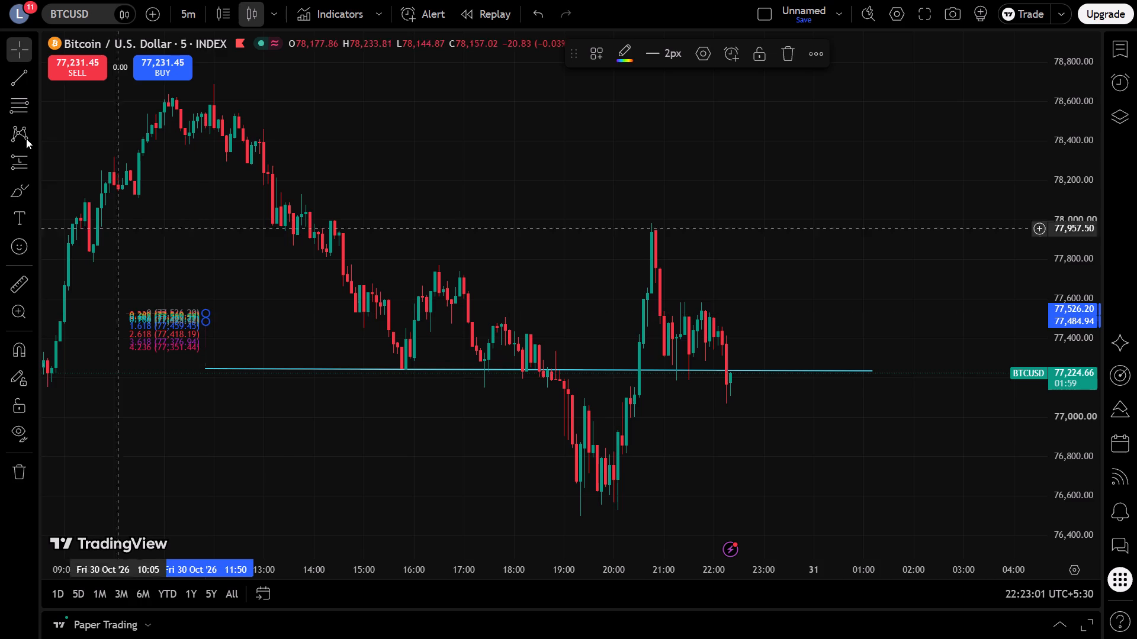
Draw a second horizontal trend line at about 77,522 from 30 Oct 10:55 to 31 Oct 00:55.
{"action": "left_click", "coordinate": [20, 88]}
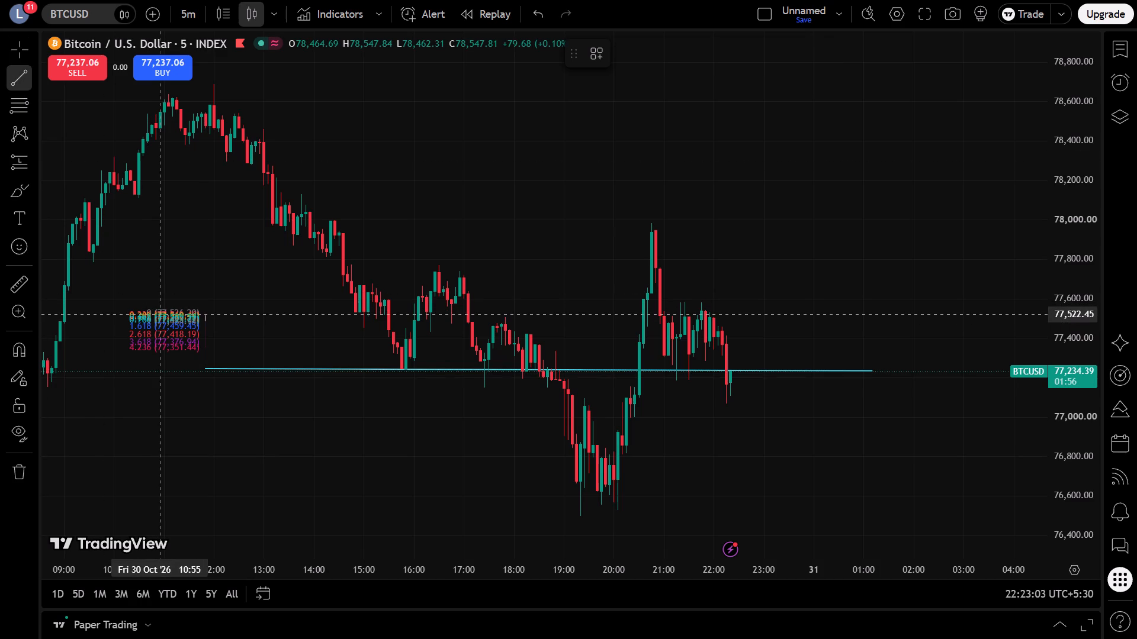
{"action": "left_click", "coordinate": [159, 314]}
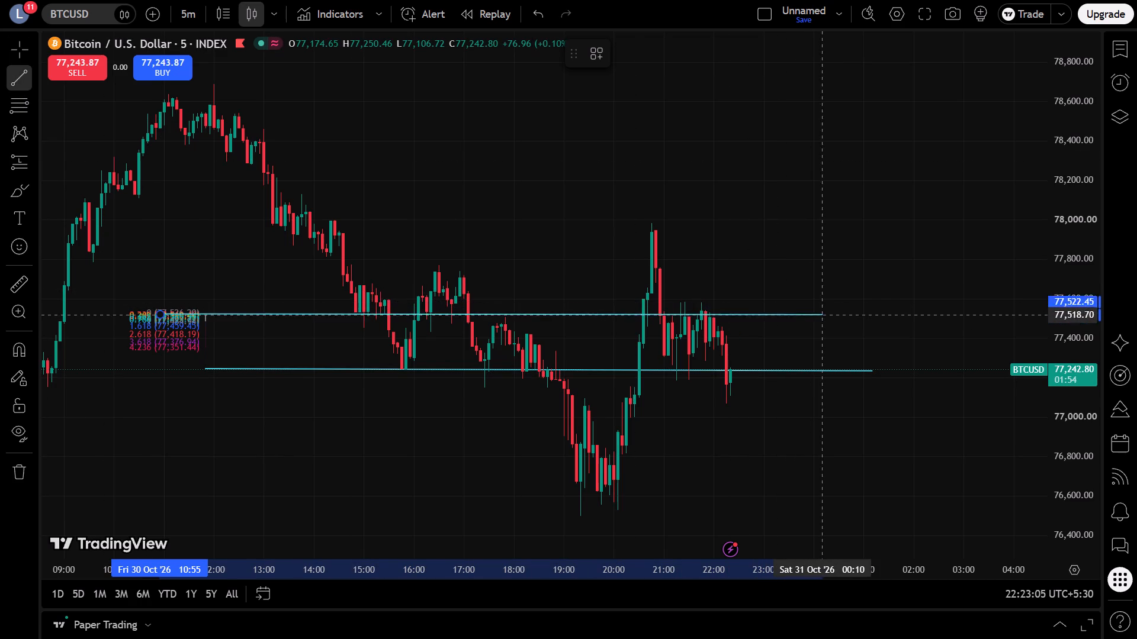
{"action": "left_click", "coordinate": [859, 314]}
{"action": "left_click", "coordinate": [851, 326]}
Place a market sell order on the BTCUSD index for 19.84% of the balance, without exits.
{"action": "scroll", "coordinate": [642, 440], "scroll_direction": "up", "scroll_amount": 2}
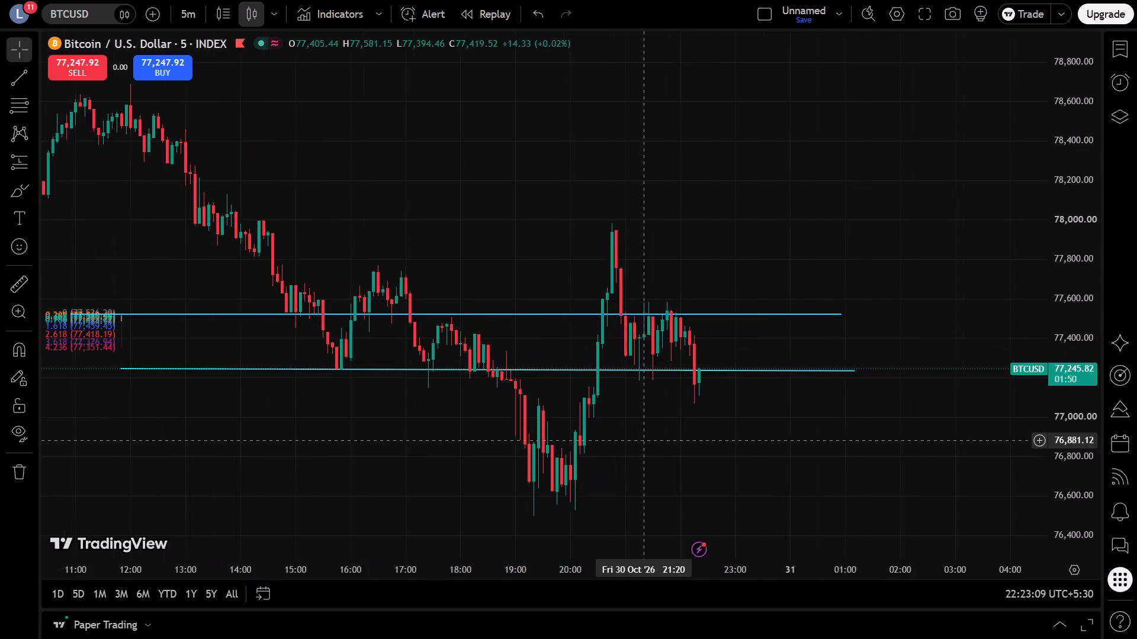
{"action": "scroll", "coordinate": [644, 437], "scroll_direction": "up", "scroll_amount": 5}
{"action": "scroll", "coordinate": [477, 283], "scroll_direction": "up", "scroll_amount": 3}
{"action": "scroll", "coordinate": [296, 313], "scroll_direction": "up", "scroll_amount": 1}
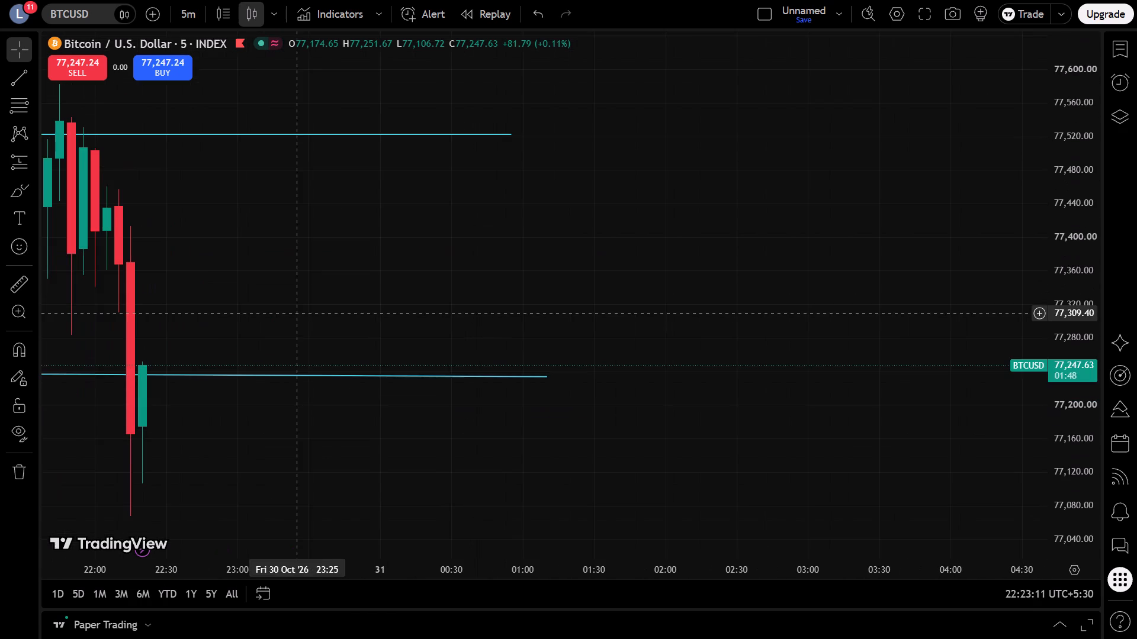
{"action": "scroll", "coordinate": [296, 313], "scroll_direction": "down", "scroll_amount": 8}
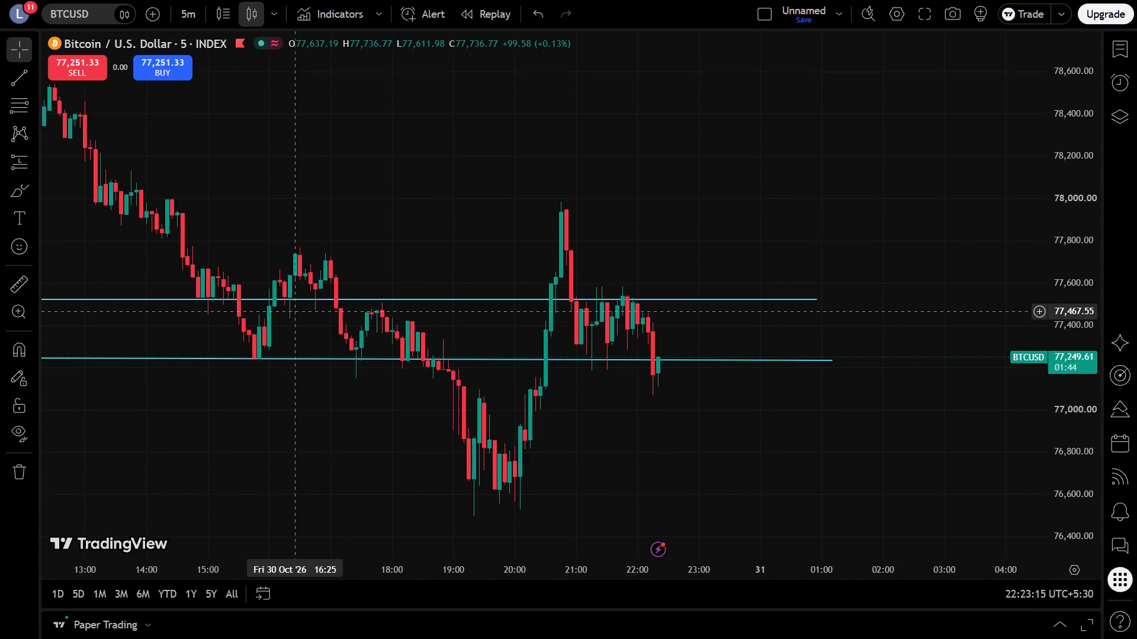
{"action": "scroll", "coordinate": [296, 311], "scroll_direction": "up", "scroll_amount": 1}
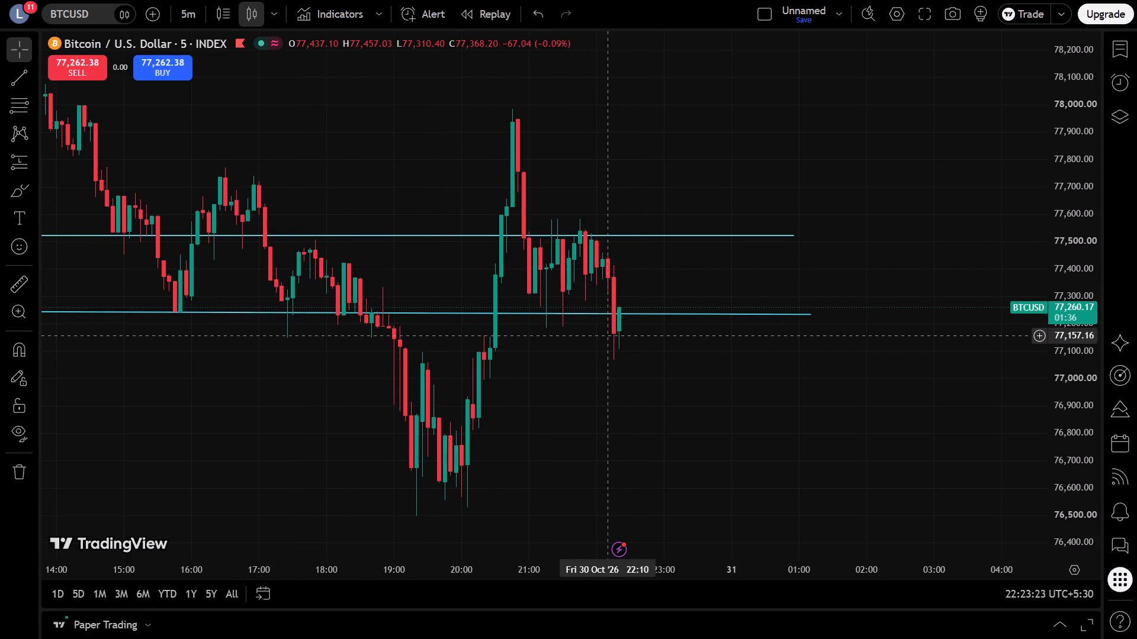
{"action": "key", "text": "shift+s"}
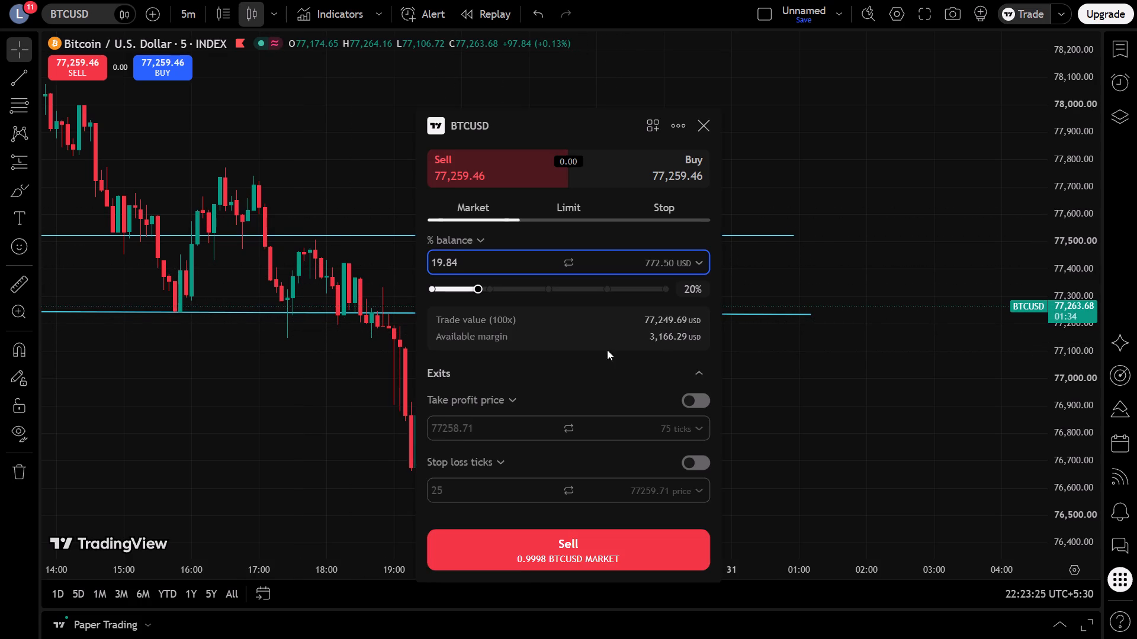
{"action": "left_click", "coordinate": [560, 559]}
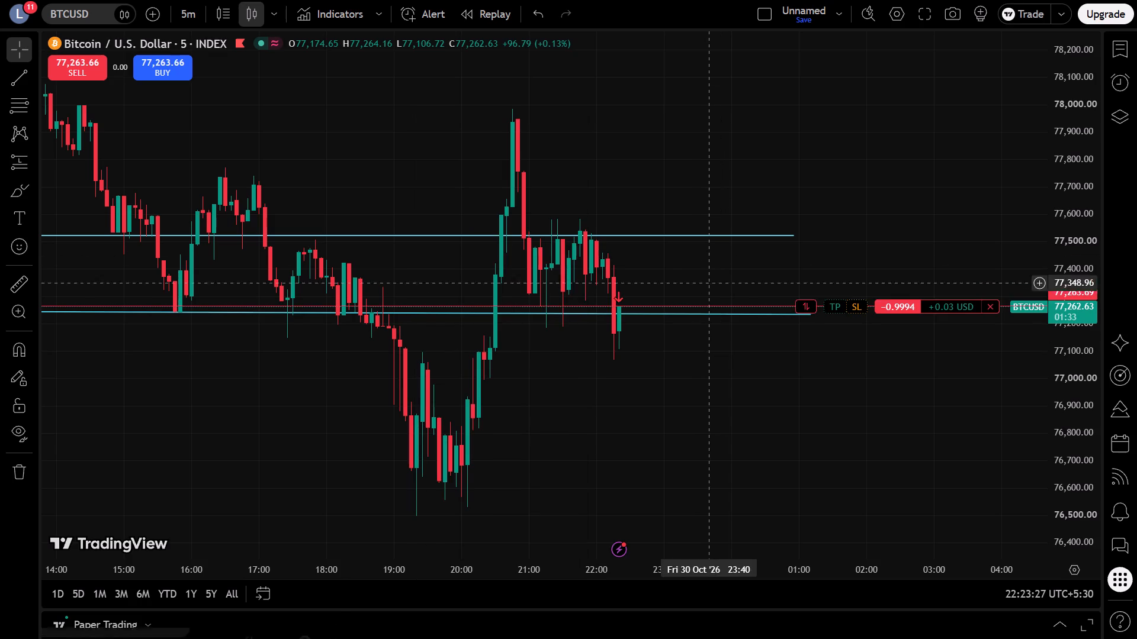
Add a take profit at about 76,509 and a stop loss at about 77,410 to the BTCUSD index short.
{"action": "left_click_drag", "start_coordinate": [824, 309], "coordinate": [835, 360]}
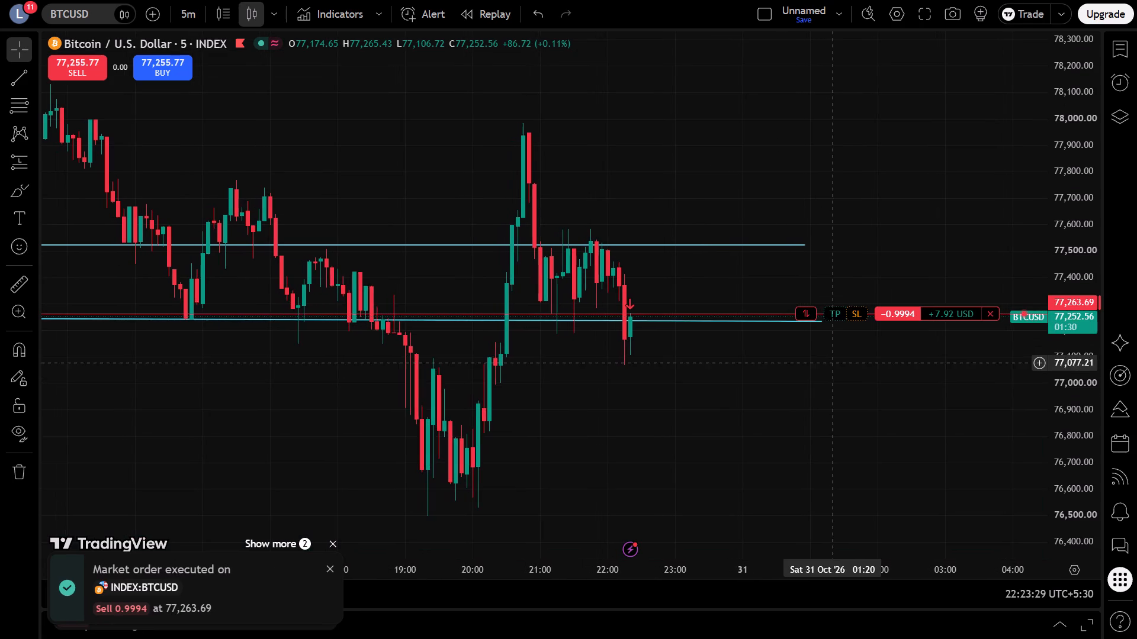
{"action": "left_click_drag", "start_coordinate": [836, 313], "coordinate": [846, 490]}
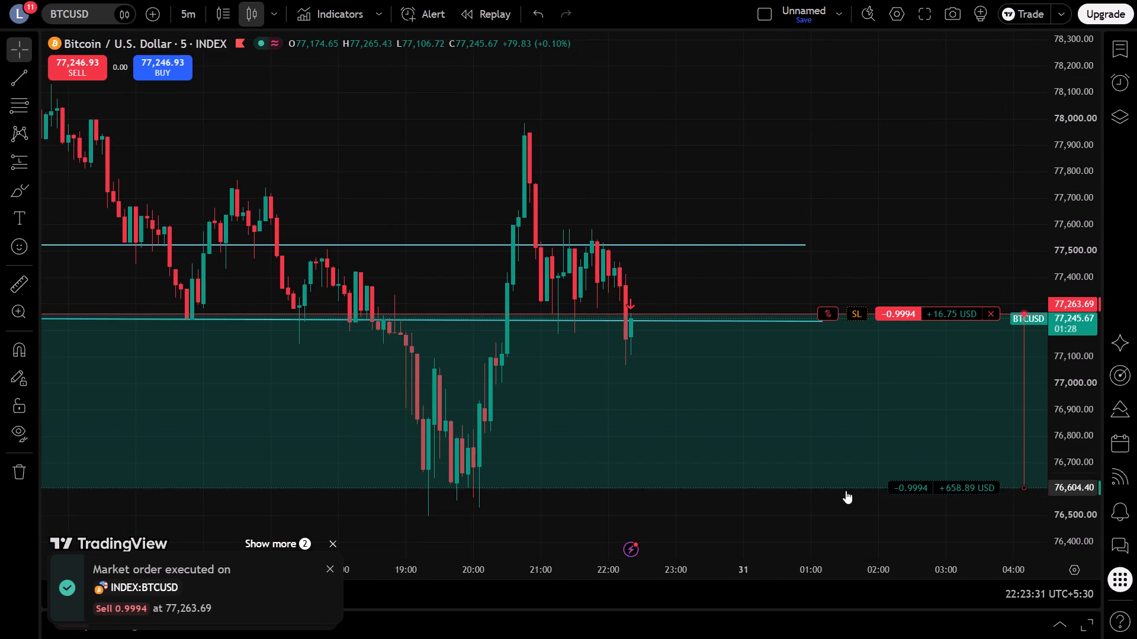
{"action": "left_click_drag", "start_coordinate": [846, 490], "coordinate": [847, 513]}
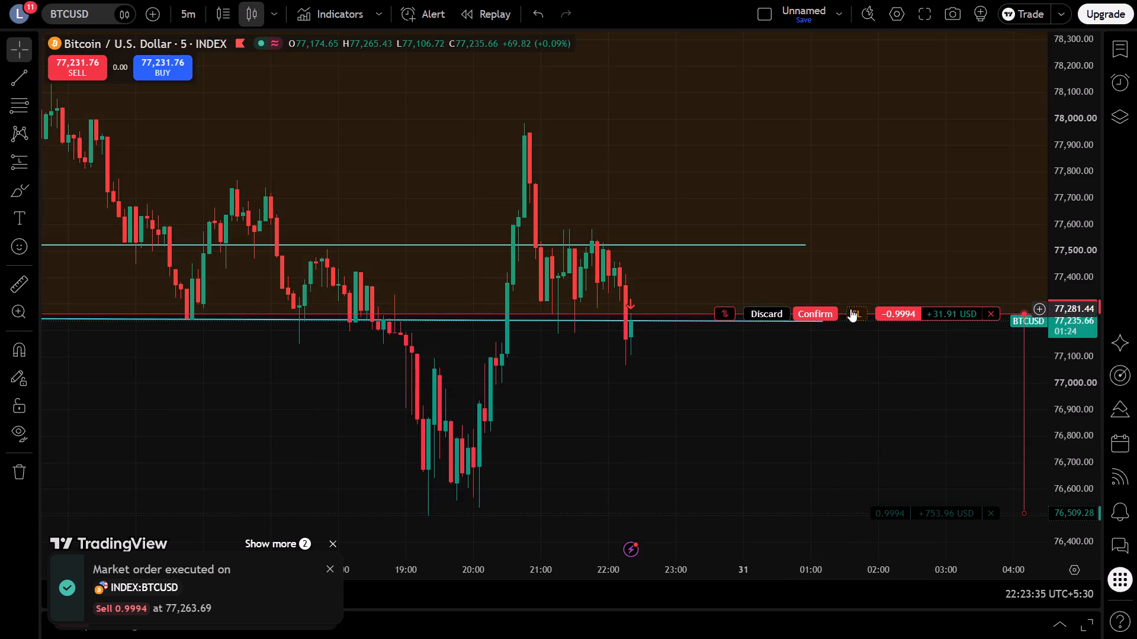
{"action": "left_click_drag", "start_coordinate": [855, 315], "coordinate": [858, 275]}
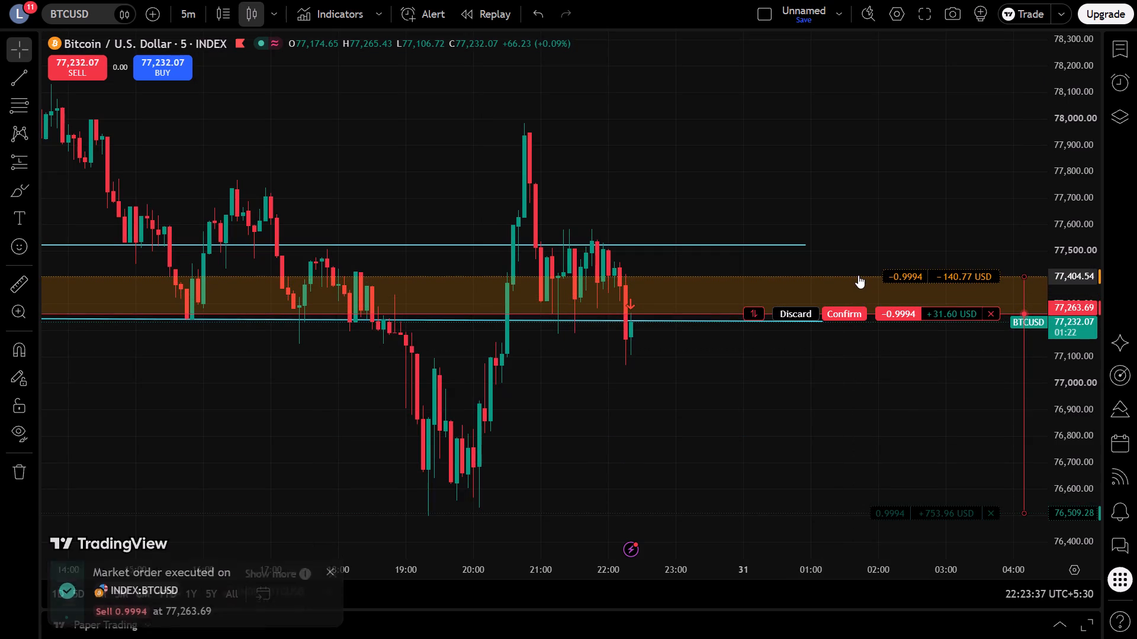
{"action": "left_click_drag", "start_coordinate": [858, 275], "coordinate": [858, 275]}
{"action": "left_click", "coordinate": [847, 316]}
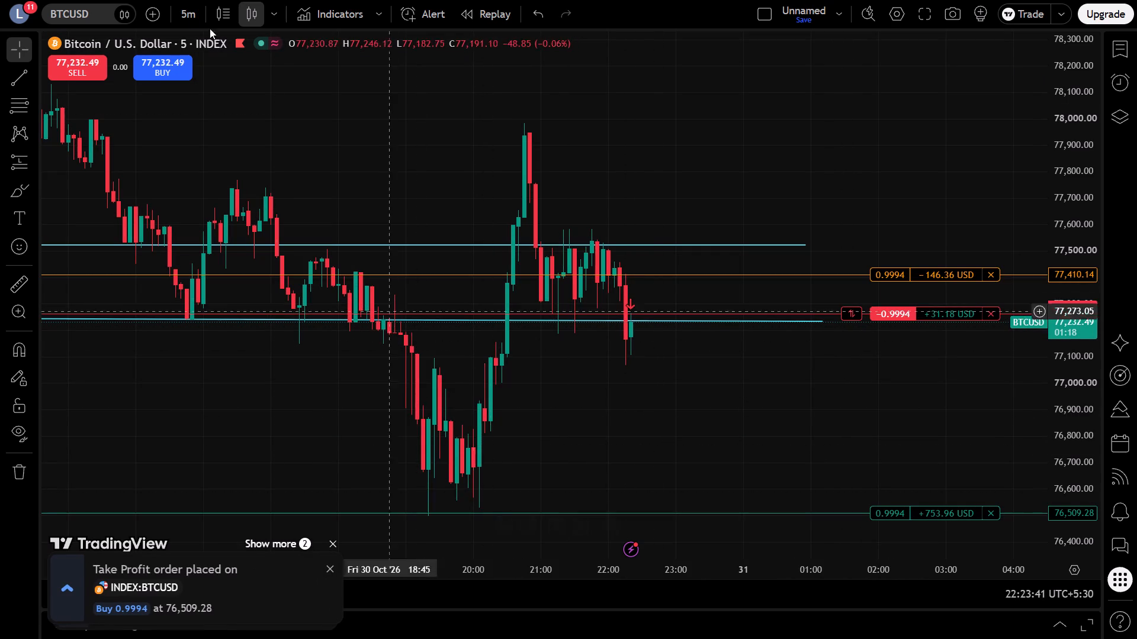
Switch the chart to the Bitcoin CME Futures symbol BTC1! at the 1-minute interval.
{"action": "left_click", "coordinate": [73, 13]}
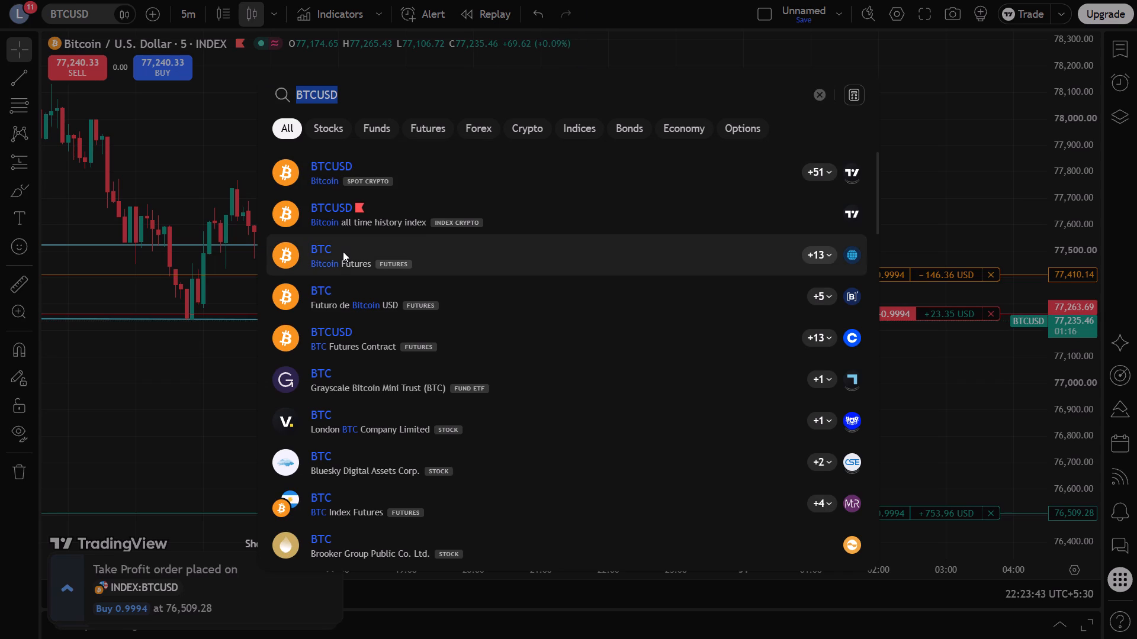
{"action": "left_click", "coordinate": [355, 253]}
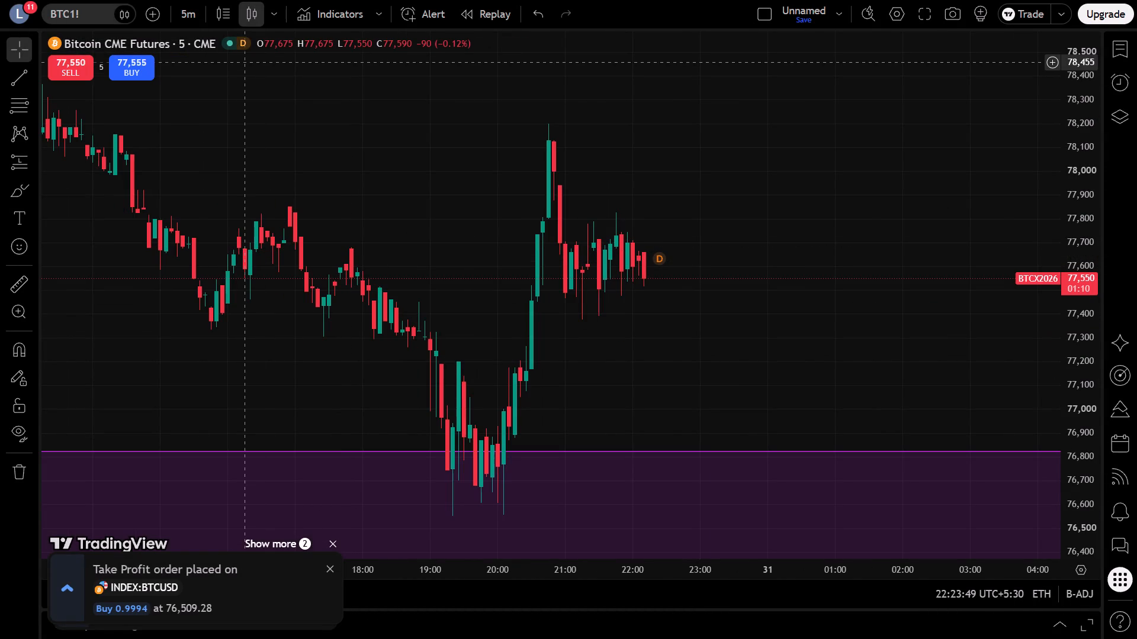
{"action": "left_click", "coordinate": [178, 9]}
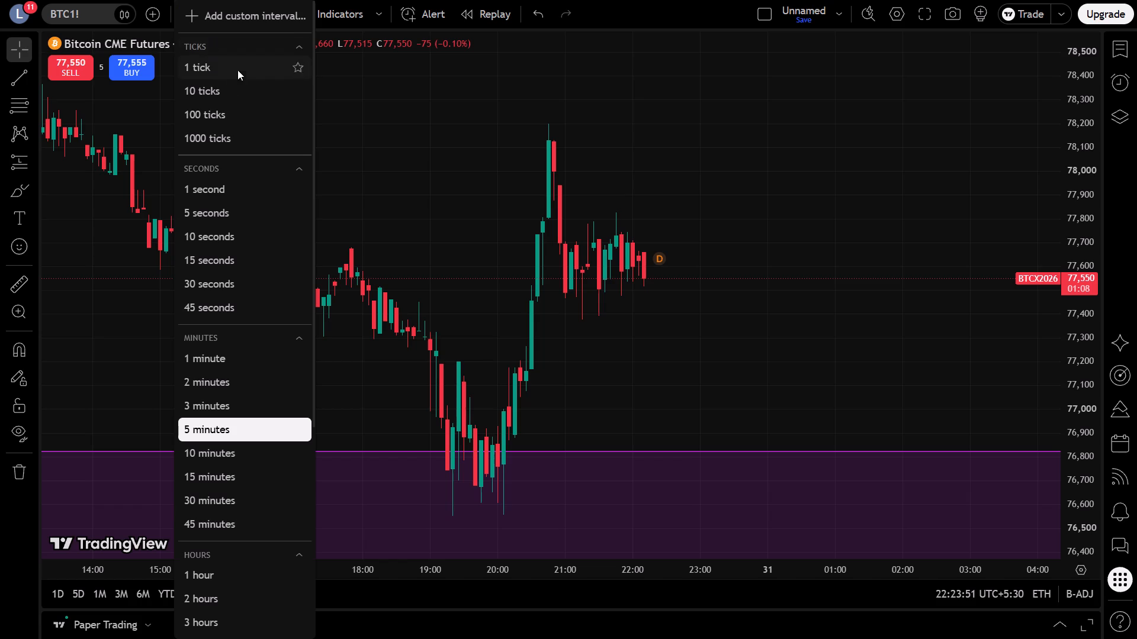
{"action": "left_click", "coordinate": [220, 351]}
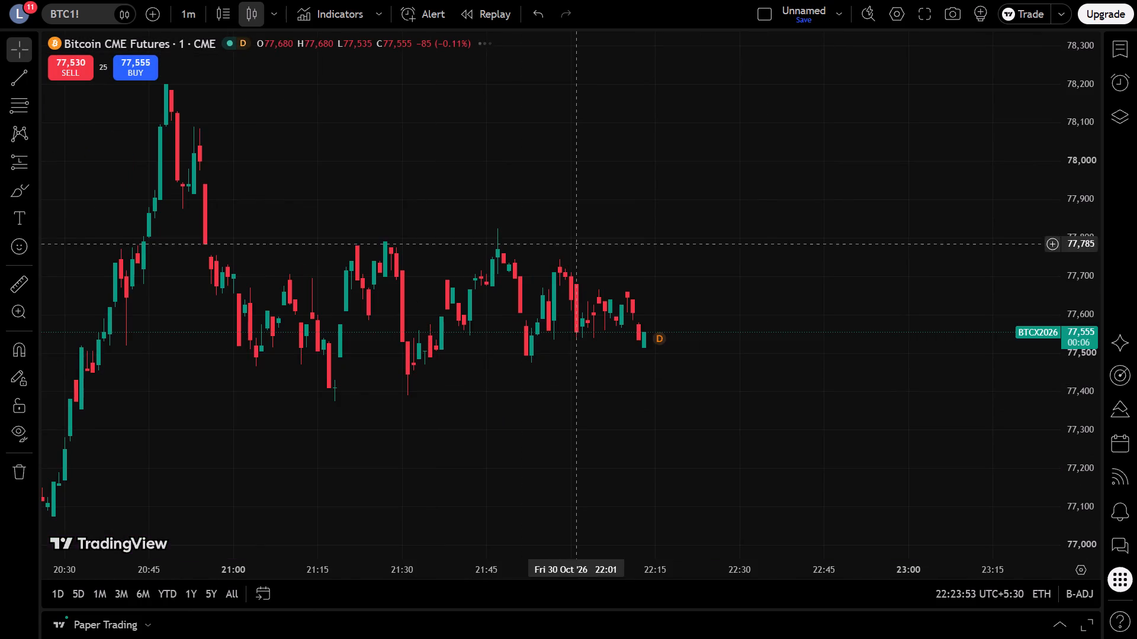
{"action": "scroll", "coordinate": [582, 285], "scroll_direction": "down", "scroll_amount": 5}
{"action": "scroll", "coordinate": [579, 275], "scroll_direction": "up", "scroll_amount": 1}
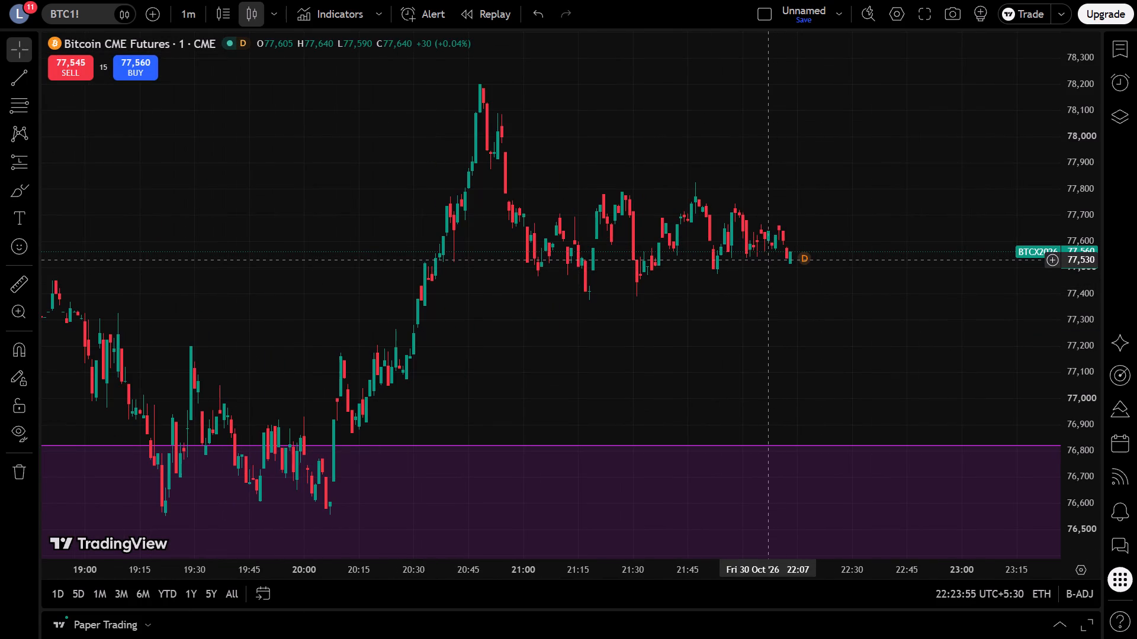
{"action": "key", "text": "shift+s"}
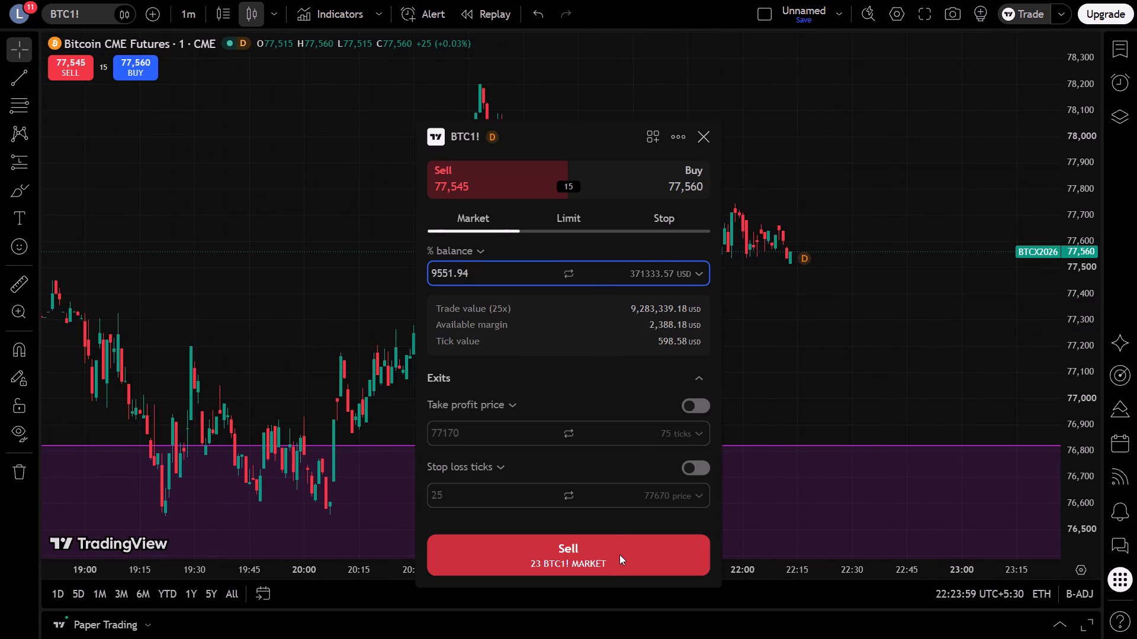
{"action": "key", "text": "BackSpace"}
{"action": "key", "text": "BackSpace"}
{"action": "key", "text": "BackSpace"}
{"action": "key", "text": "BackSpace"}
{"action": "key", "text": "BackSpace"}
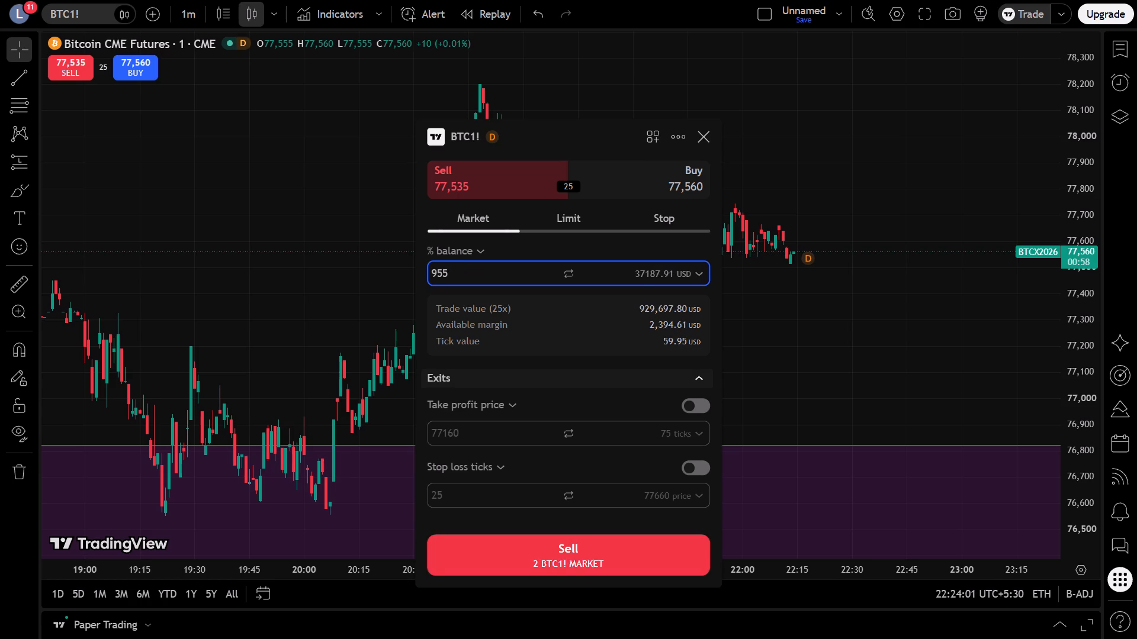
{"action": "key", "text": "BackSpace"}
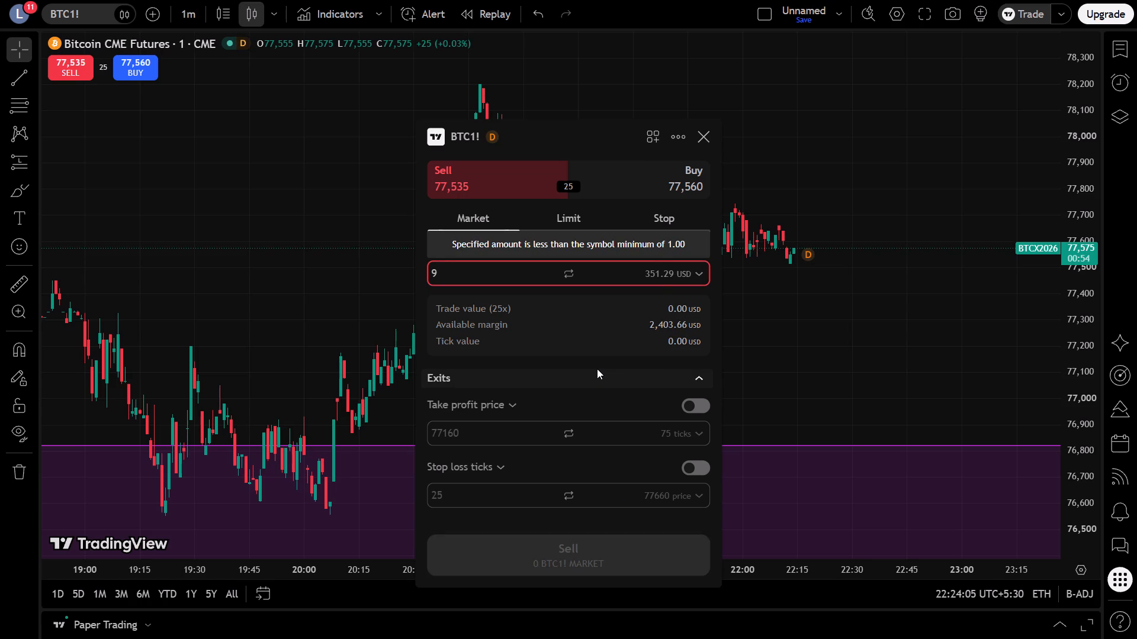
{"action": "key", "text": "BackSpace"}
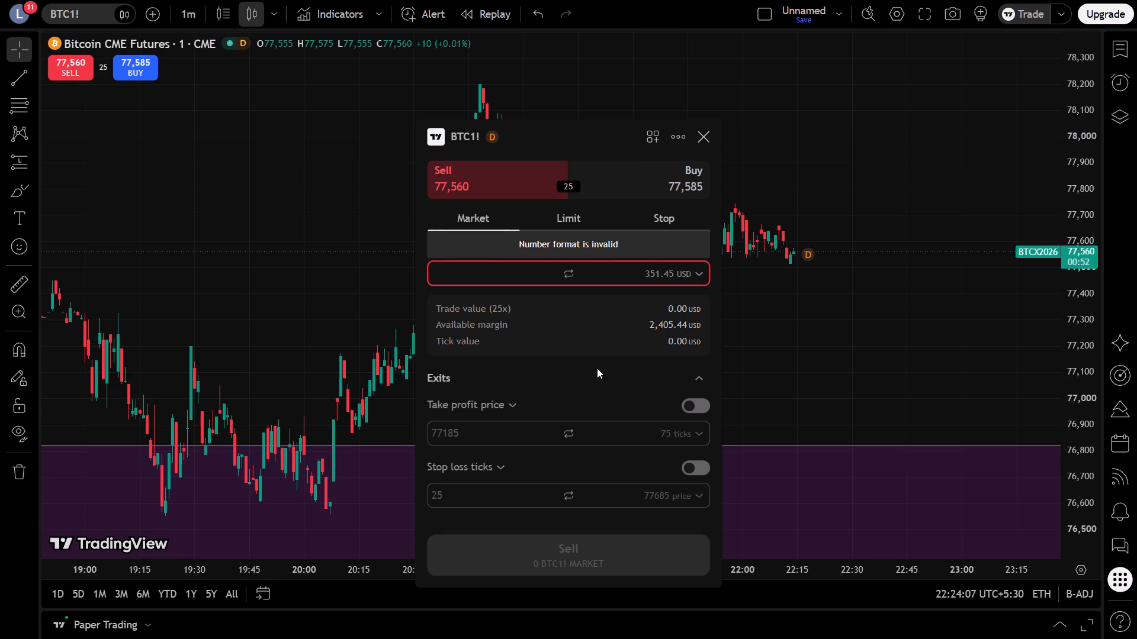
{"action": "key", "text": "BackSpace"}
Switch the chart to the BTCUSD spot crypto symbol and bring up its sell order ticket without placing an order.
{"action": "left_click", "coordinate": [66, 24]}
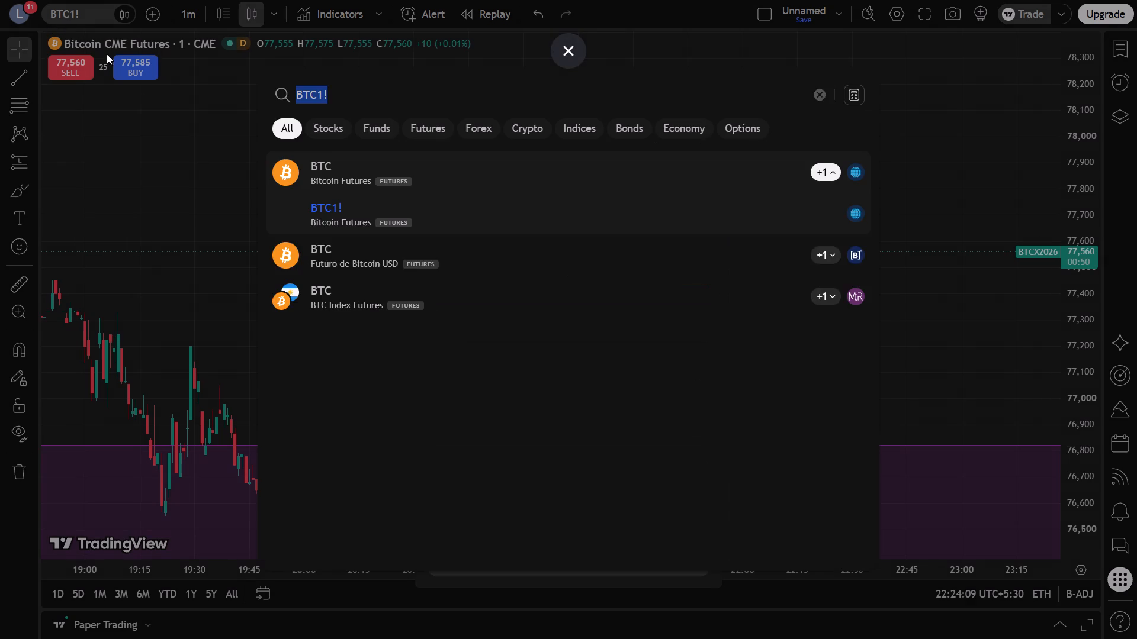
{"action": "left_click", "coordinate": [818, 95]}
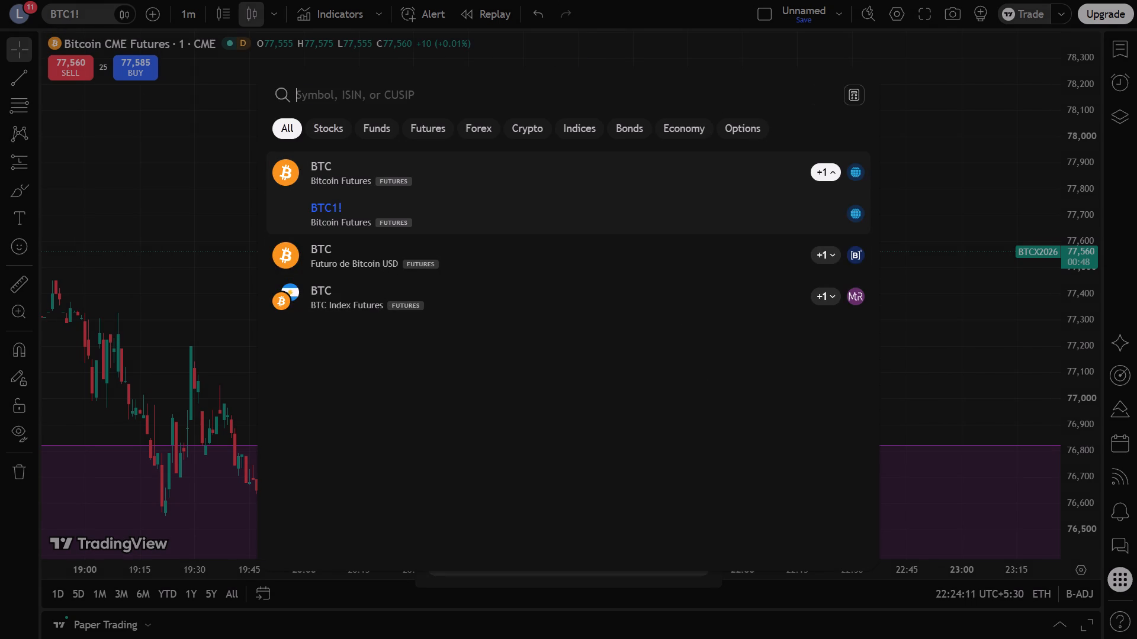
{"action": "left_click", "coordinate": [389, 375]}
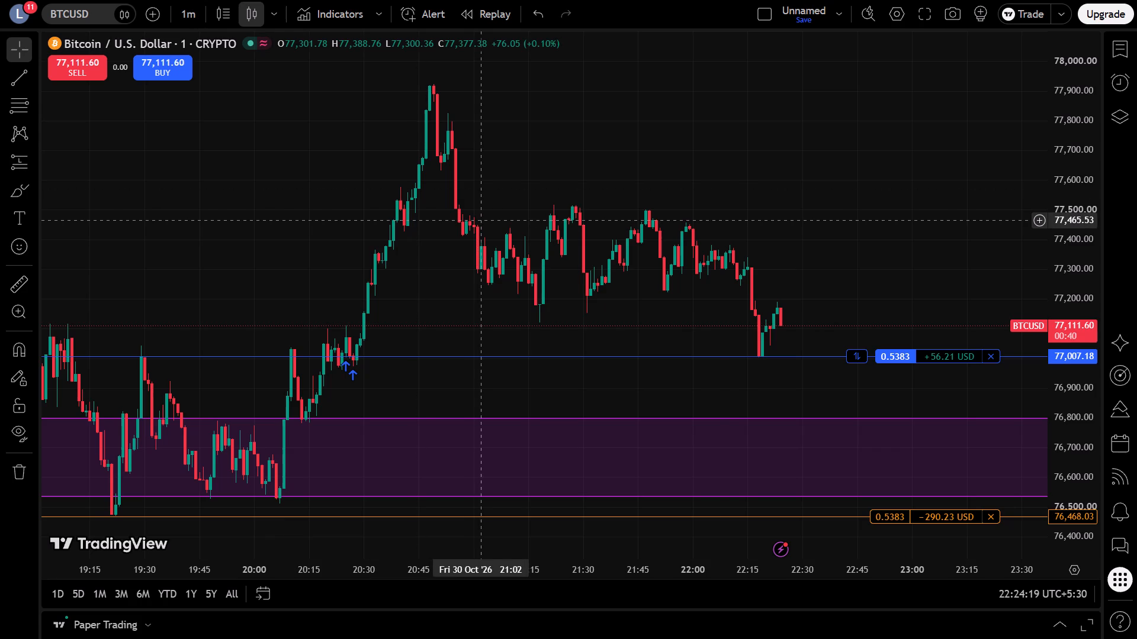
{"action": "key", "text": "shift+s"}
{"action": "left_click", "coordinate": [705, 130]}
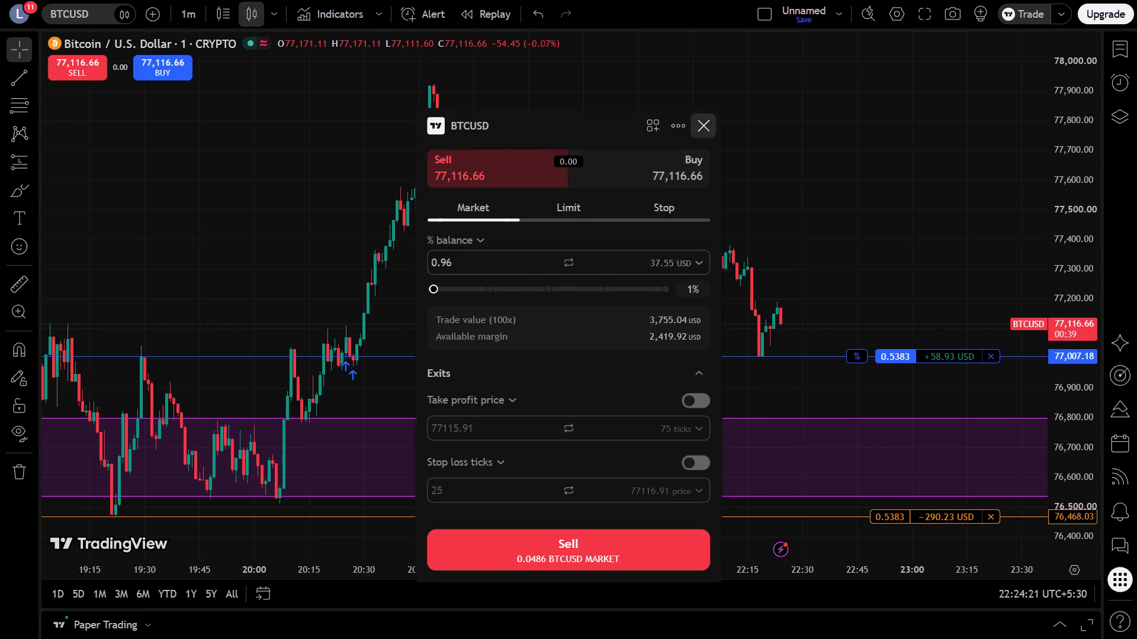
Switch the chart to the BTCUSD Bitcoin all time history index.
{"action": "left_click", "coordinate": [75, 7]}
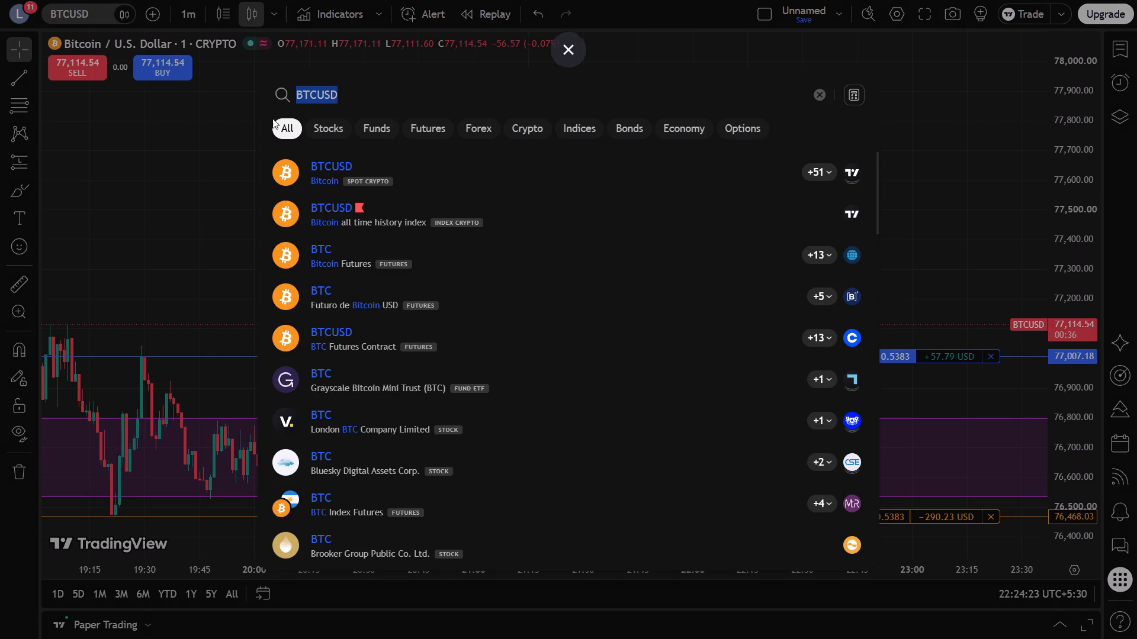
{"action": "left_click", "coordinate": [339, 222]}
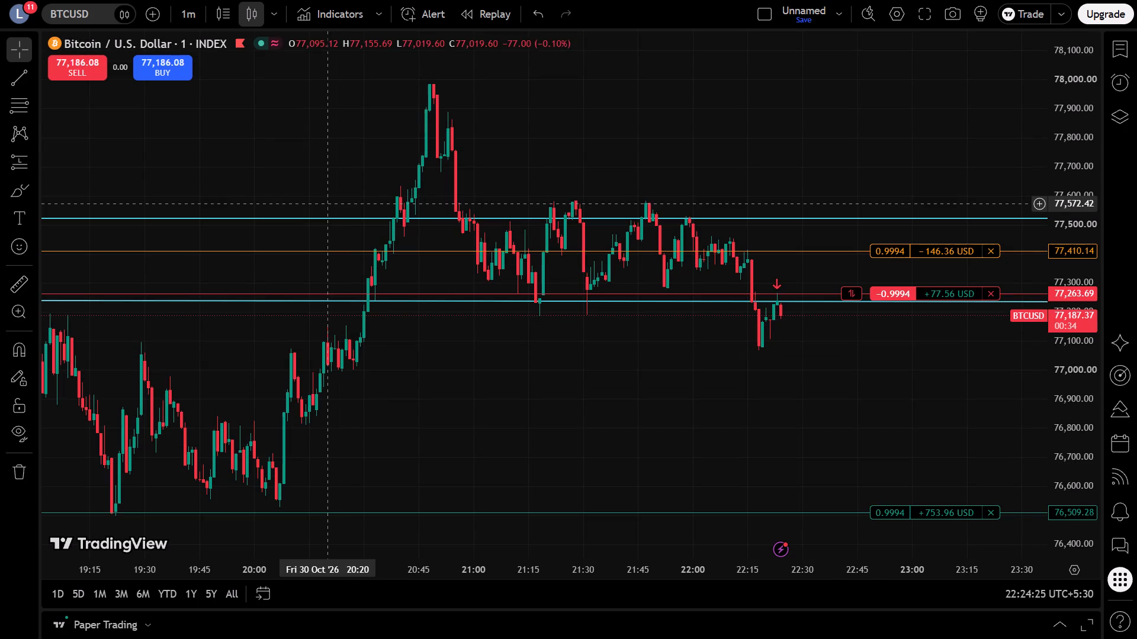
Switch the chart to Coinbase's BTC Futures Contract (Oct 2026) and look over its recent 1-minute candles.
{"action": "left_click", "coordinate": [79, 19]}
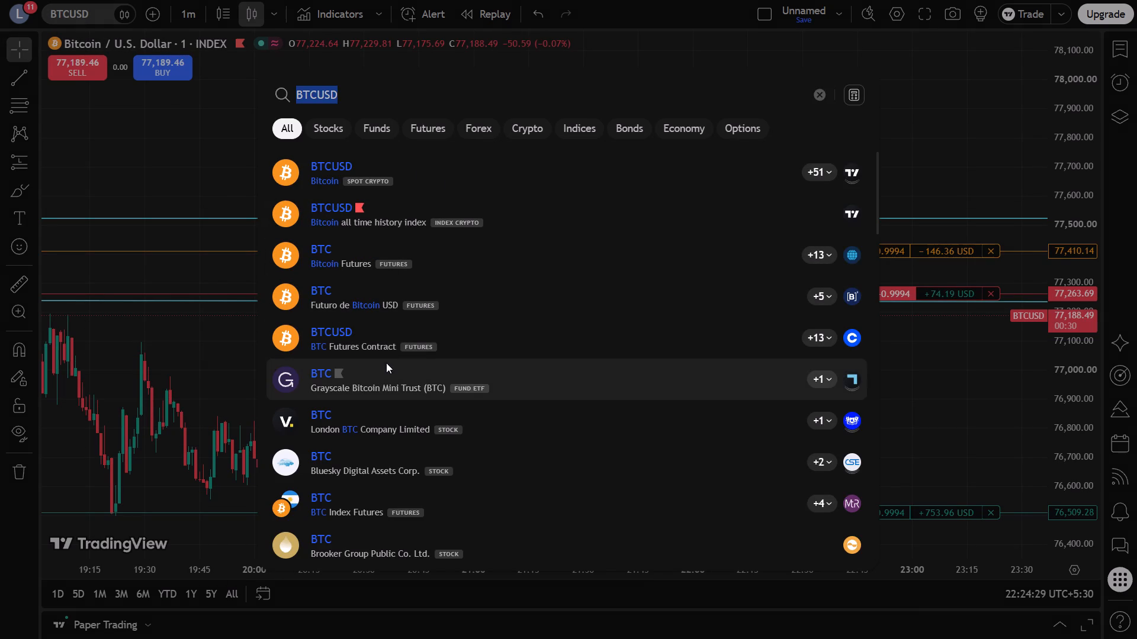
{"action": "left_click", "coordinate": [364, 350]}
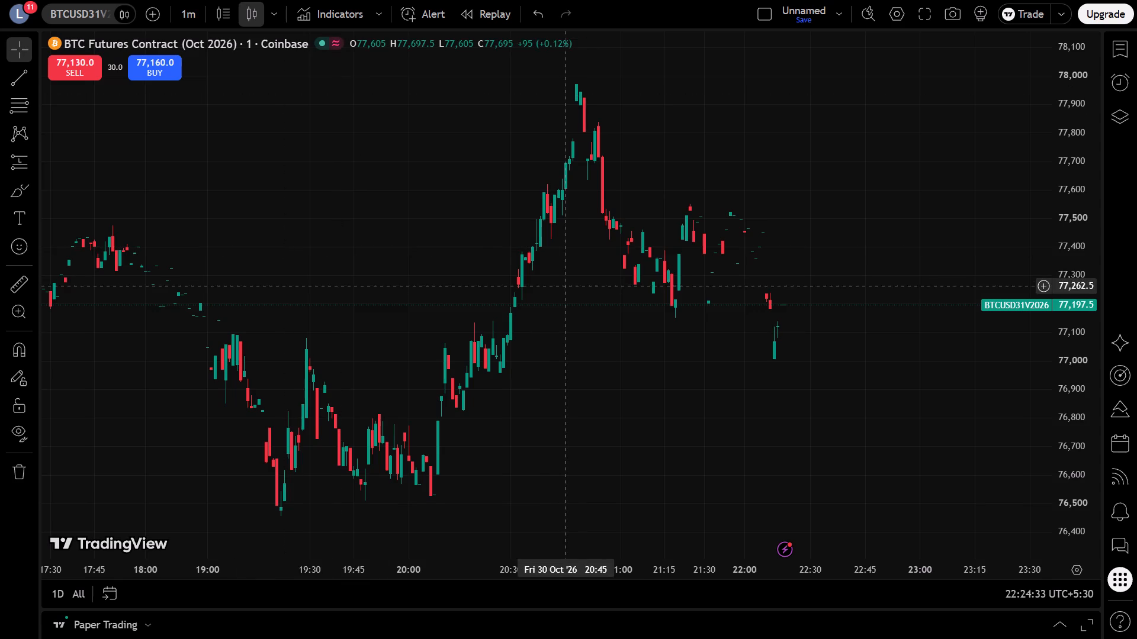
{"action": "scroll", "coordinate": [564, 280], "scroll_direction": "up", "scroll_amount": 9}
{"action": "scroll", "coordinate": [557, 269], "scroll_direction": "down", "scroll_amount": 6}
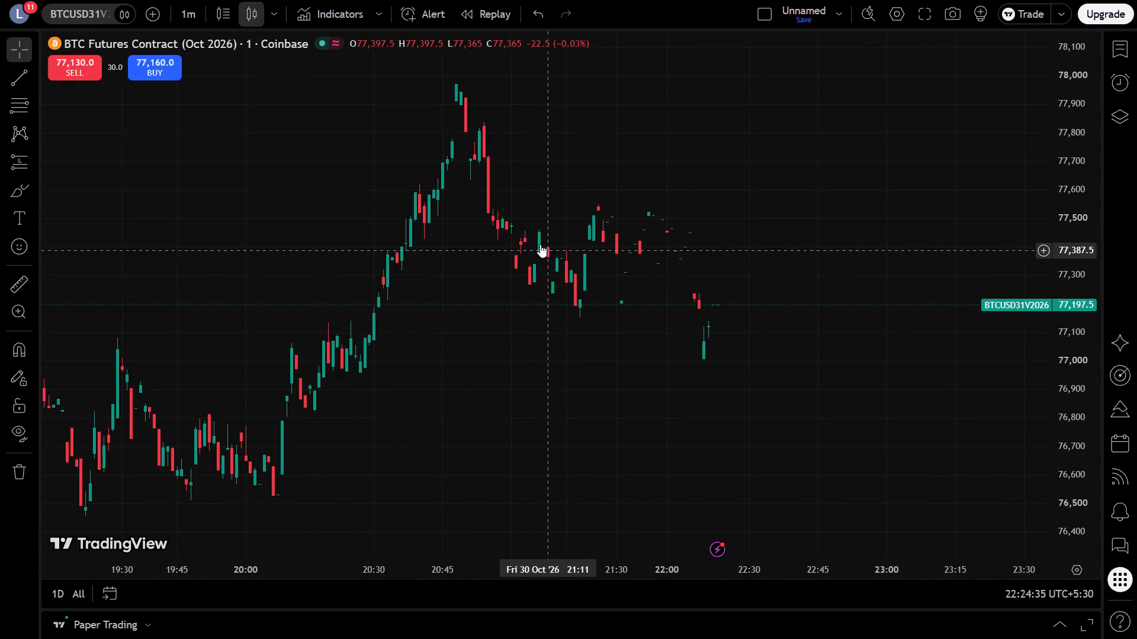
Switch the chart to the Ethereum spot crypto symbol ETHUSD.
{"action": "left_click", "coordinate": [88, 11]}
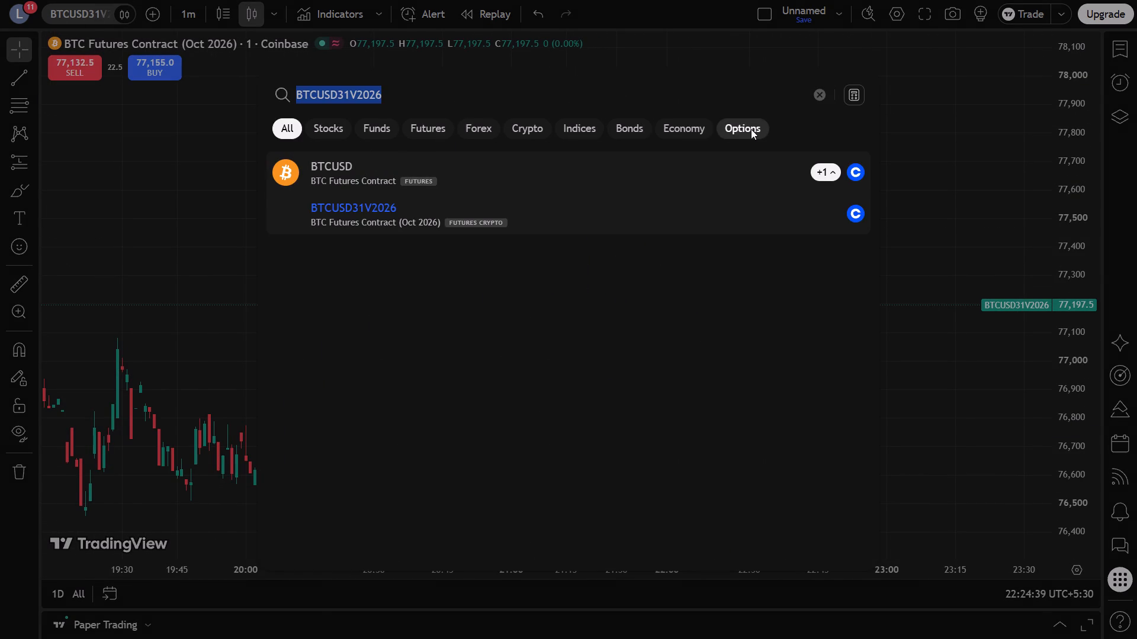
{"action": "left_click_drag", "start_coordinate": [829, 95], "coordinate": [823, 99]}
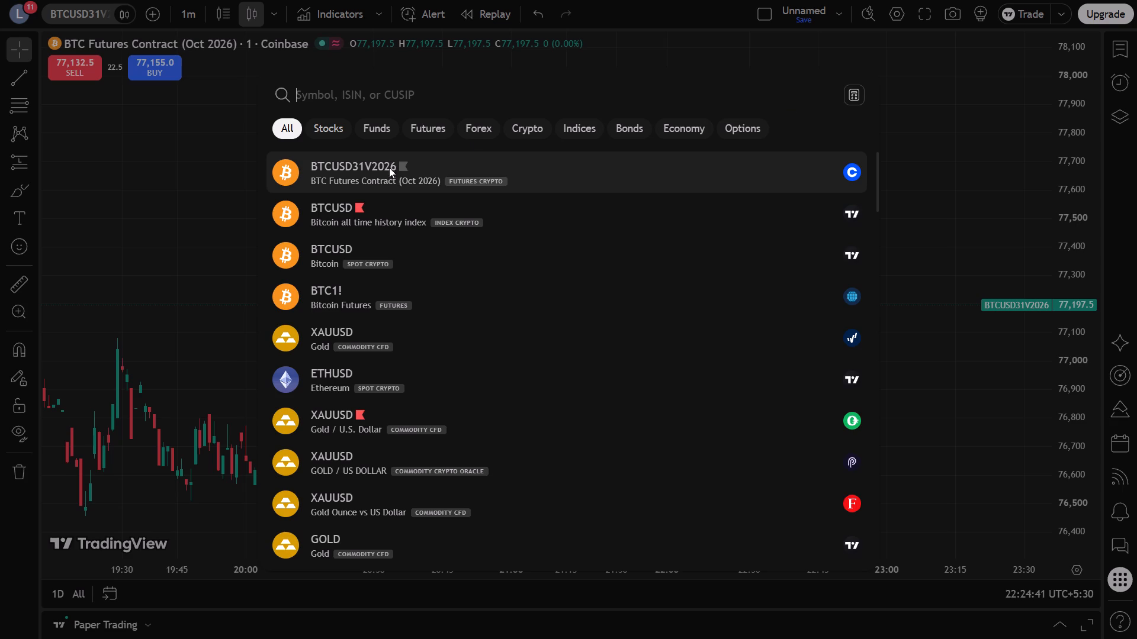
{"action": "left_click", "coordinate": [372, 386]}
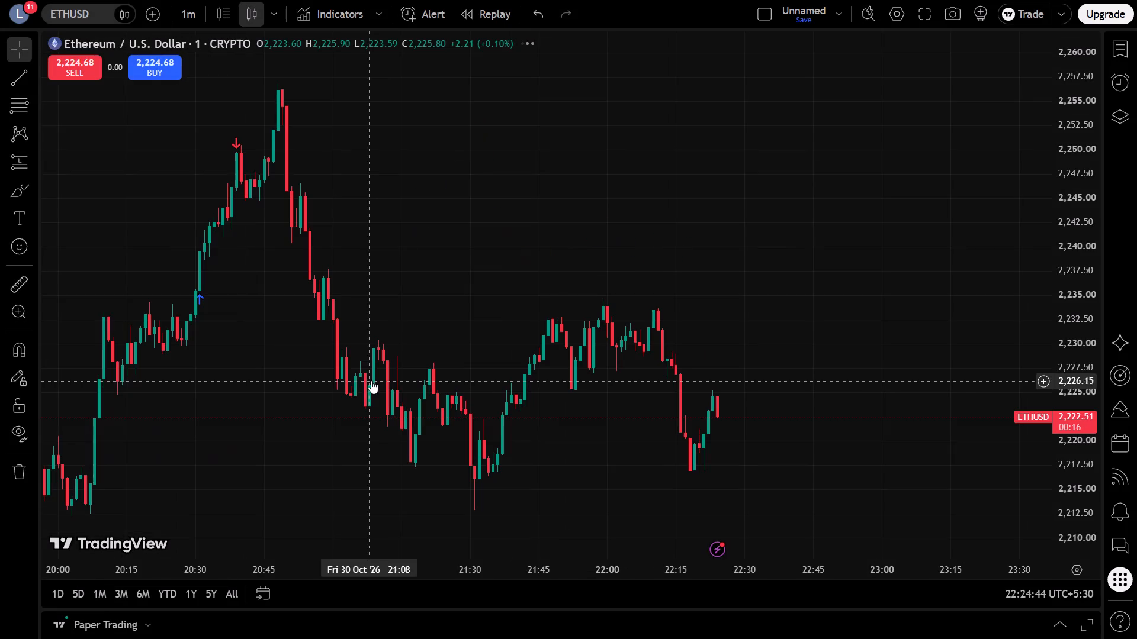
Place a market sell order on ETHUSD for 10% of the balance, without exits.
{"action": "scroll", "coordinate": [552, 355], "scroll_direction": "up", "scroll_amount": 3}
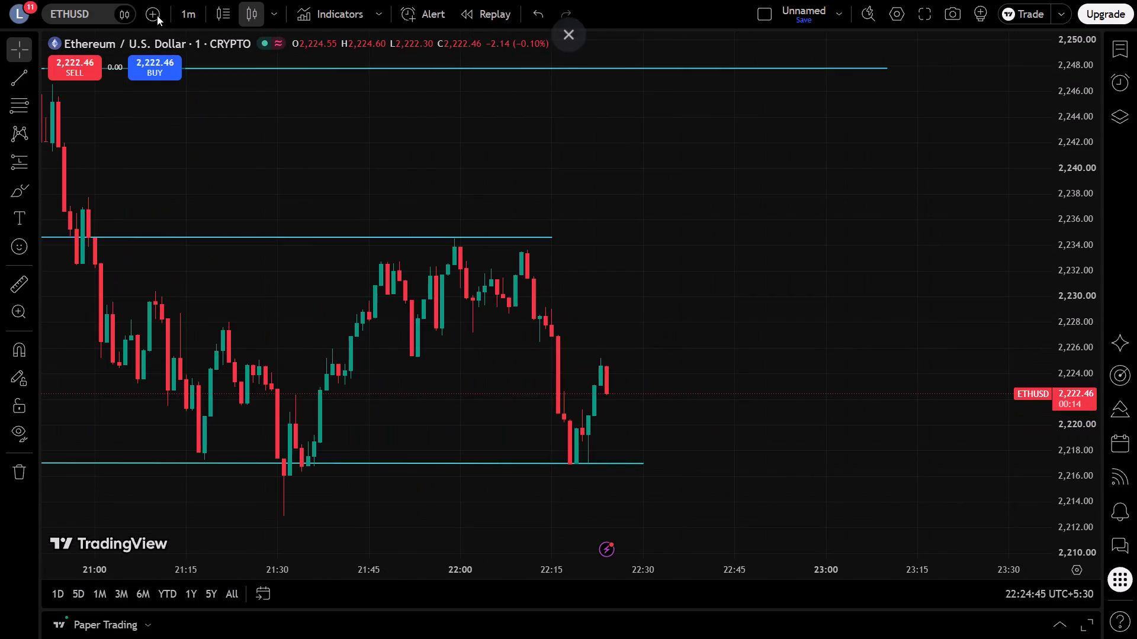
{"action": "scroll", "coordinate": [505, 241], "scroll_direction": "down", "scroll_amount": 8}
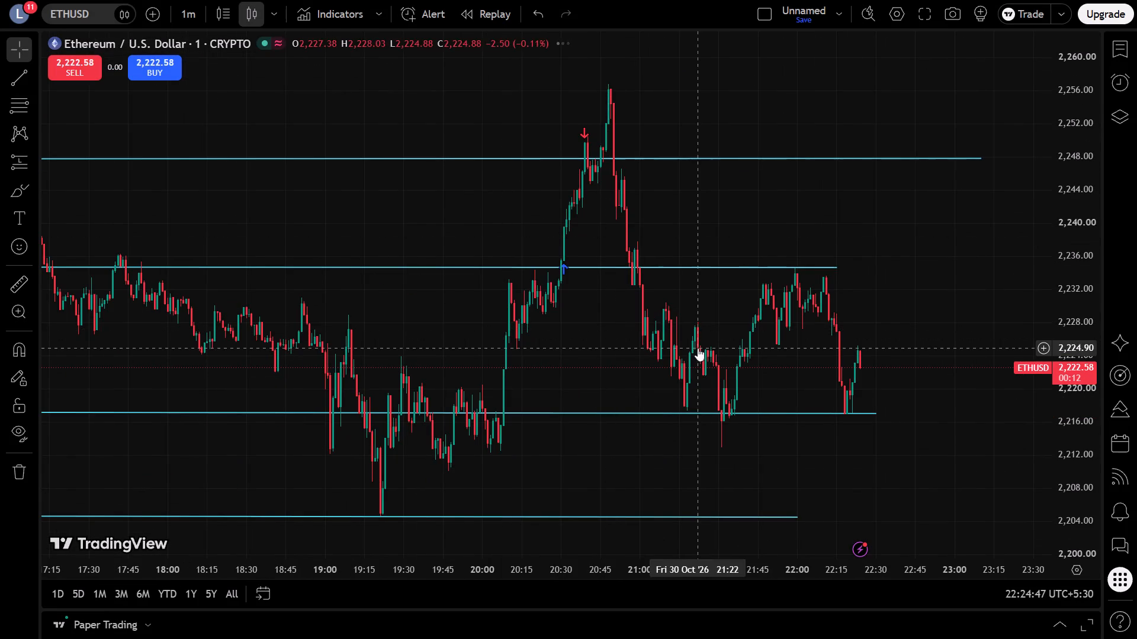
{"action": "key", "text": "shift+s"}
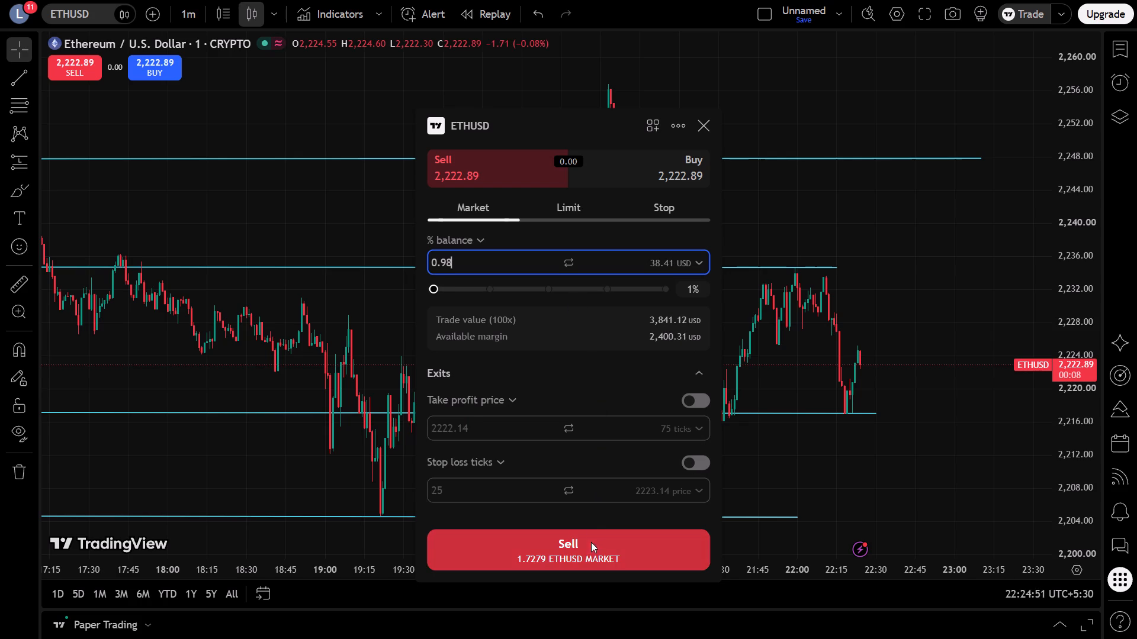
{"action": "key", "text": "BackSpace"}
{"action": "key", "text": "BackSpace"}
{"action": "key", "text": "BackSpace"}
{"action": "key", "text": "BackSpace"}
{"action": "key", "text": "BackSpace"}
{"action": "key", "text": "BackSpace"}
{"action": "key", "text": "BackSpace"}
{"action": "key", "text": "BackSpace"}
{"action": "key", "text": "BackSpace"}
{"action": "key", "text": "BackSpace"}
{"action": "key", "text": "BackSpace"}
{"action": "key", "text": "BackSpace"}
{"action": "key", "text": "BackSpace"}
{"action": "key", "text": "BackSpace"}
{"action": "key", "text": "BackSpace"}
{"action": "key", "text": "BackSpace"}
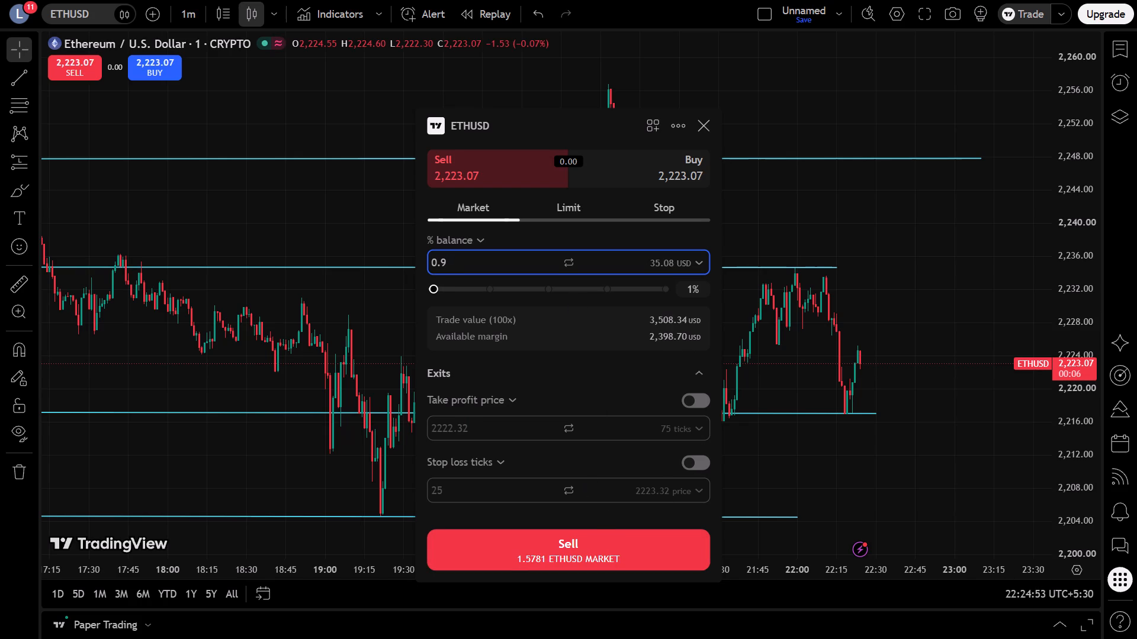
{"action": "key", "text": "1"}
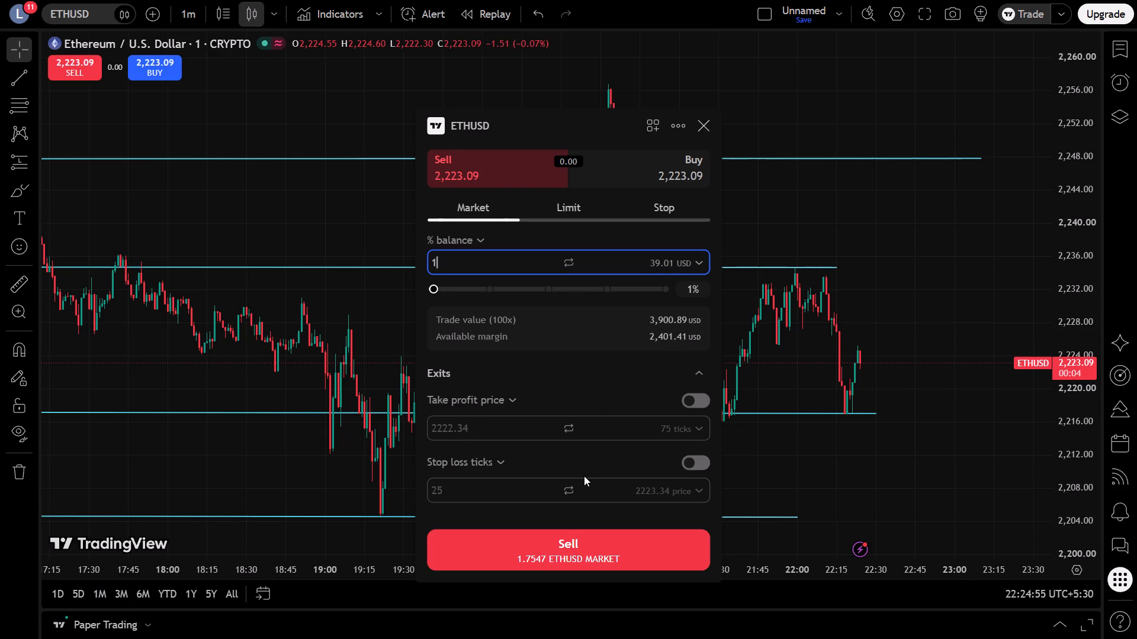
{"action": "key", "text": "0"}
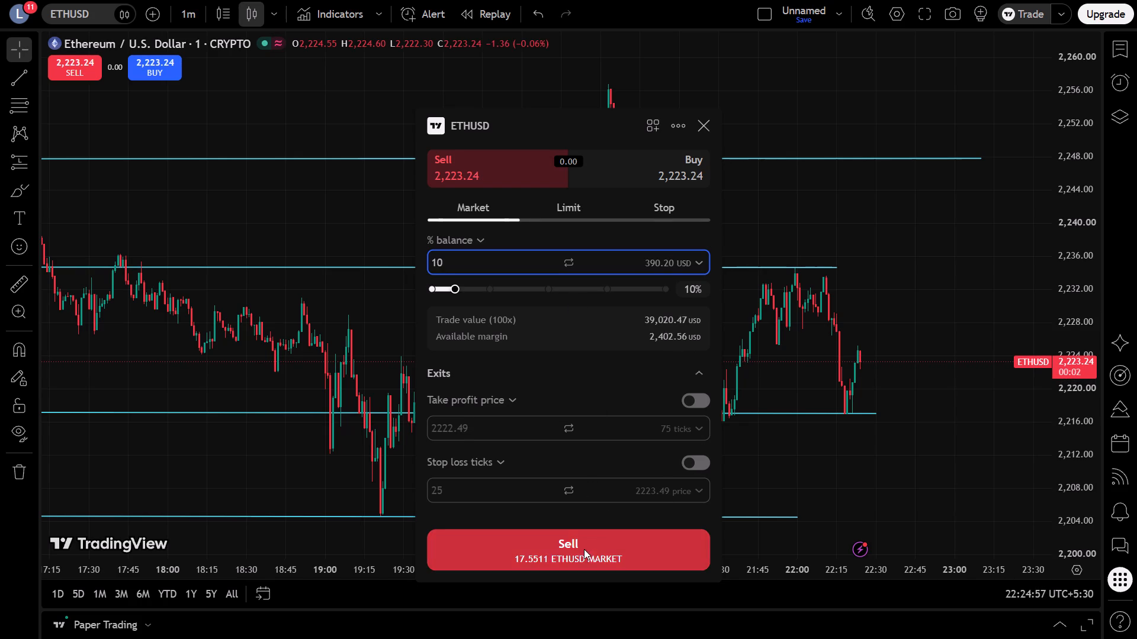
{"action": "left_click", "coordinate": [584, 549]}
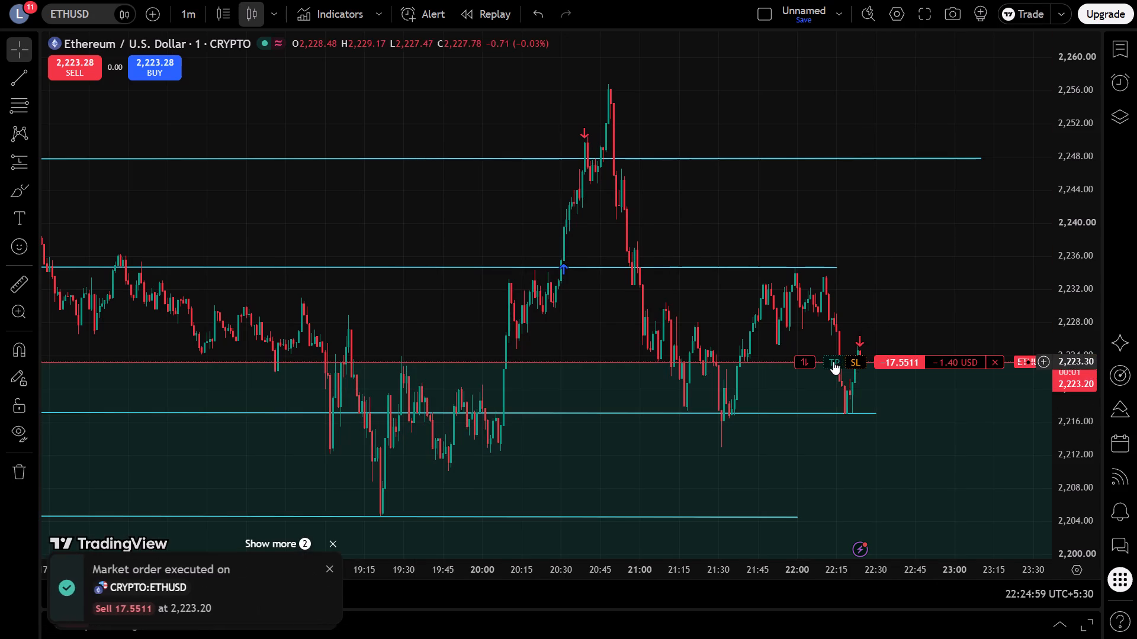
Add a take profit at about 2,204.99 and a stop loss at about 2,226.24 to the ETHUSD short.
{"action": "left_click_drag", "start_coordinate": [831, 362], "coordinate": [853, 513]}
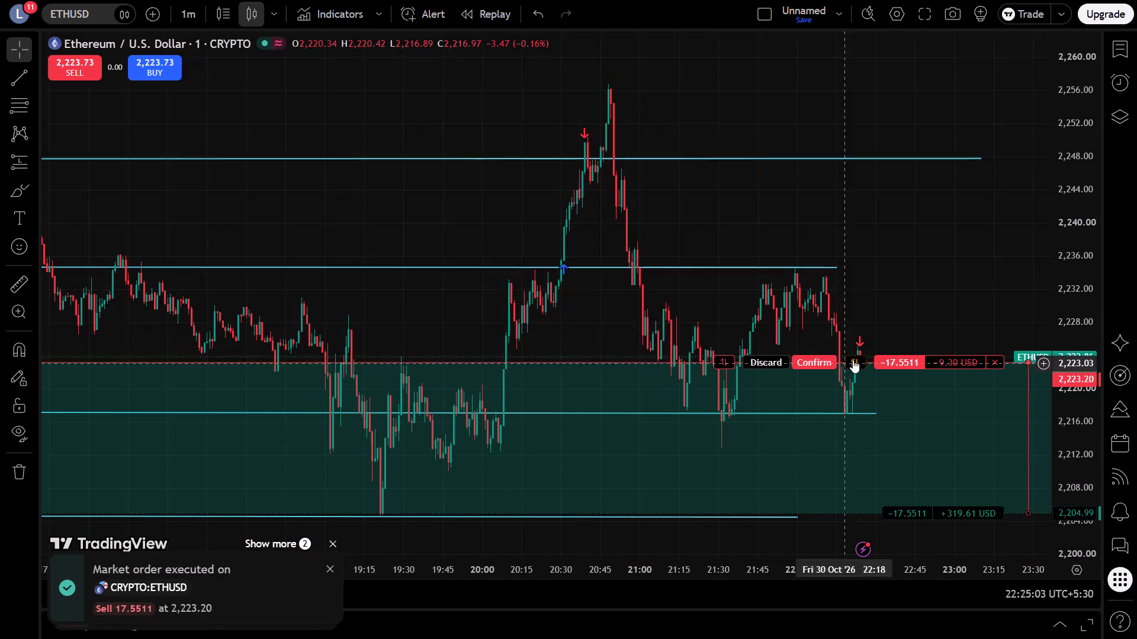
{"action": "left_click_drag", "start_coordinate": [853, 360], "coordinate": [854, 337]}
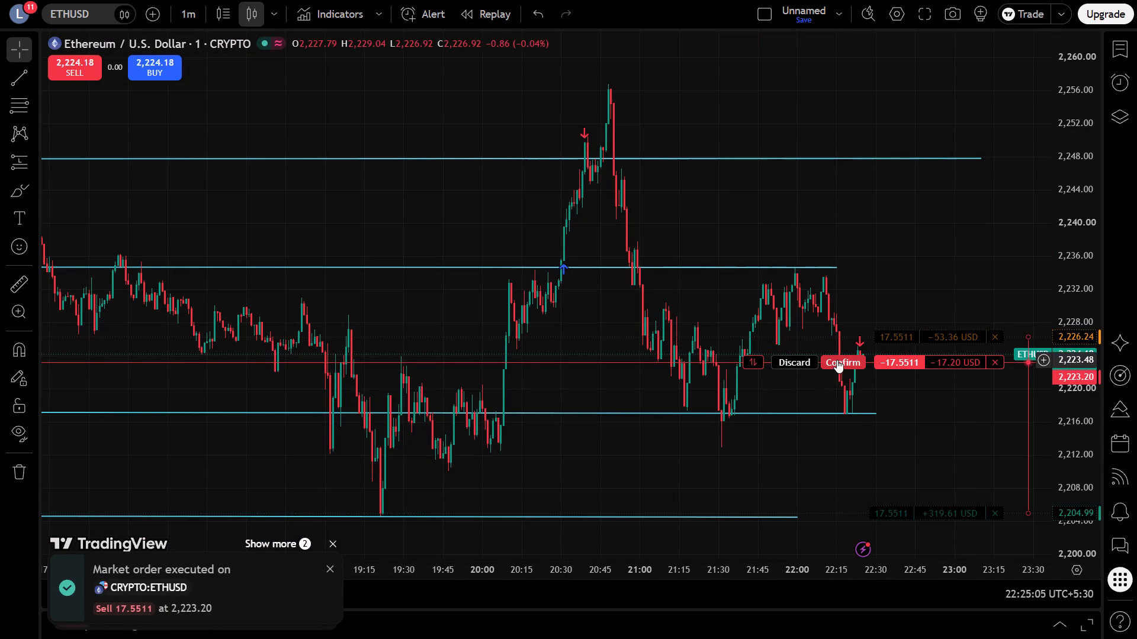
{"action": "left_click", "coordinate": [837, 360]}
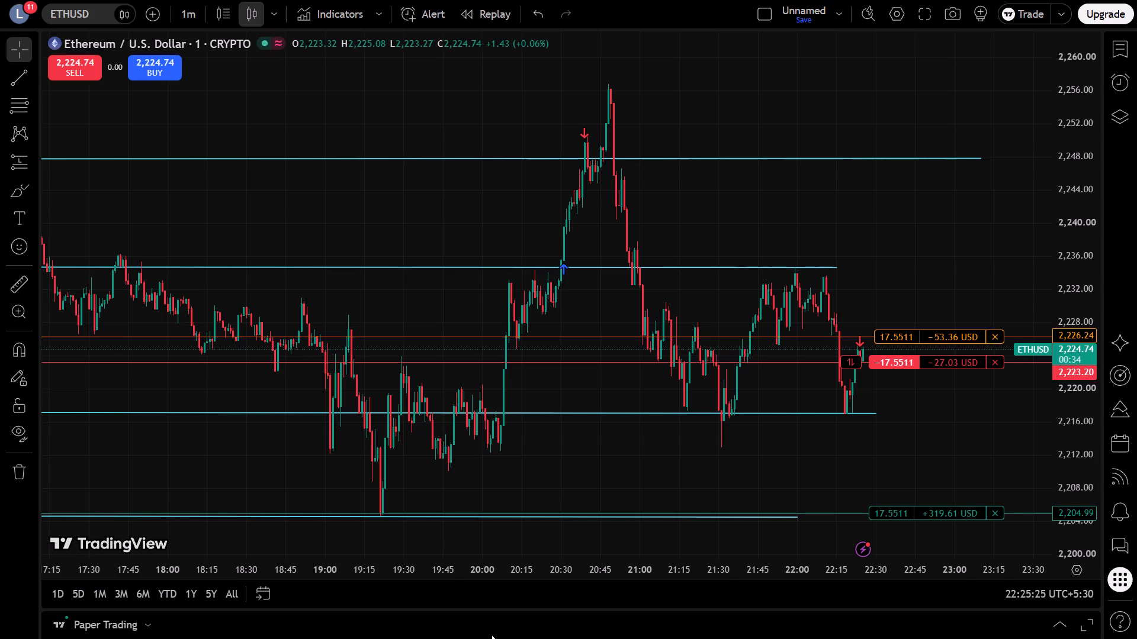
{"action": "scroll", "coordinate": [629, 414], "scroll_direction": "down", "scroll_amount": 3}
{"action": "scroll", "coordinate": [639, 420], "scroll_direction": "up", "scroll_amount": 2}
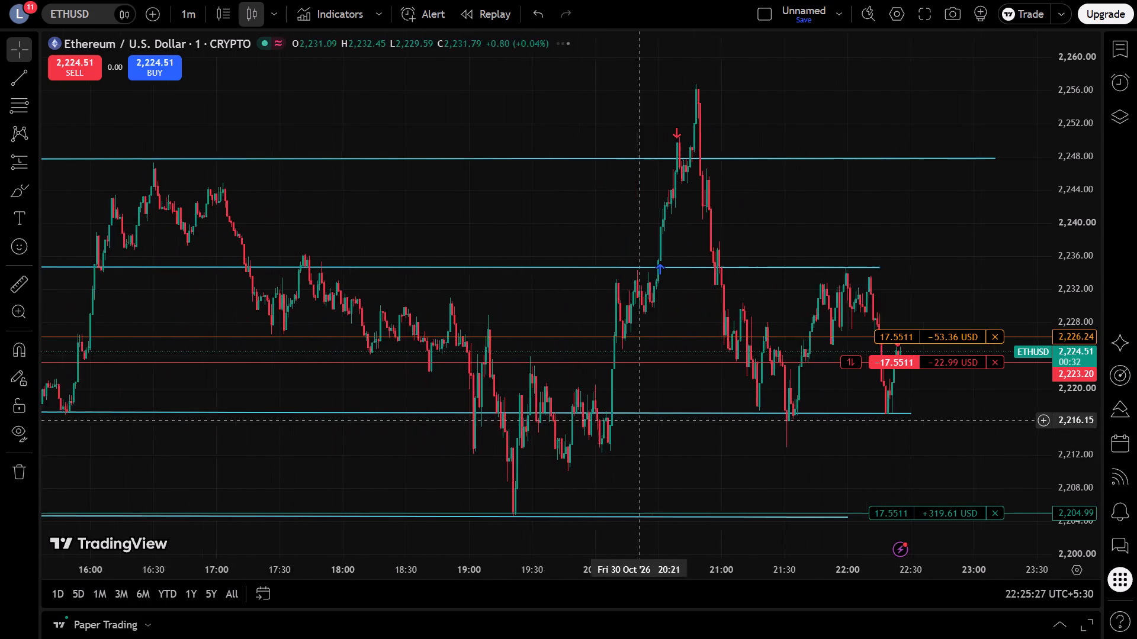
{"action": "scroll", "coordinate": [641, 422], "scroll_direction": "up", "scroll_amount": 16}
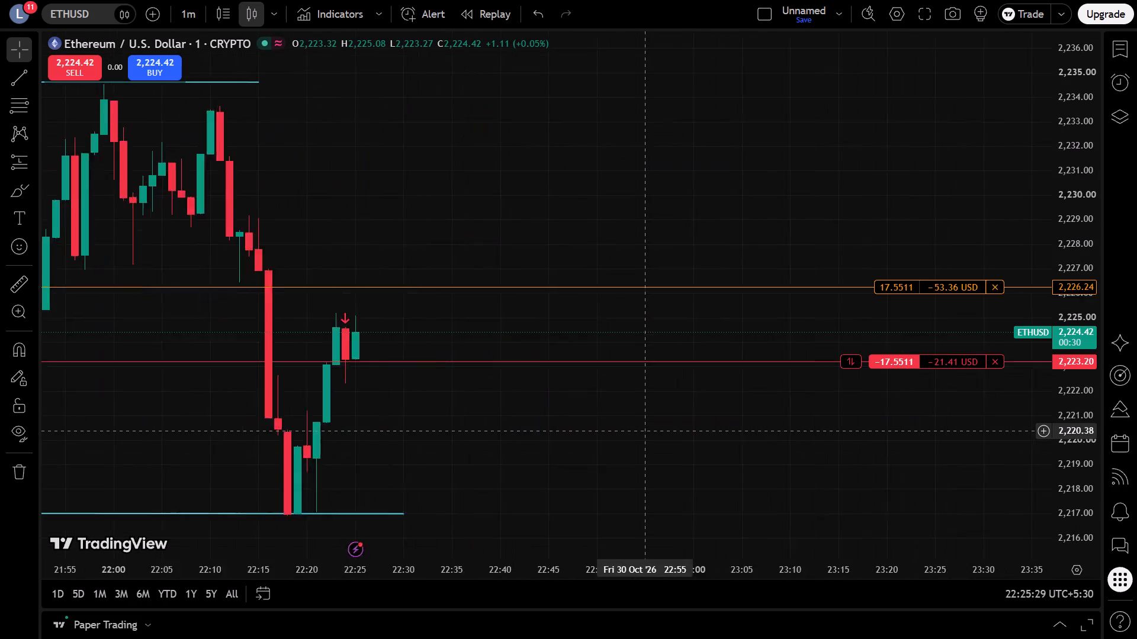
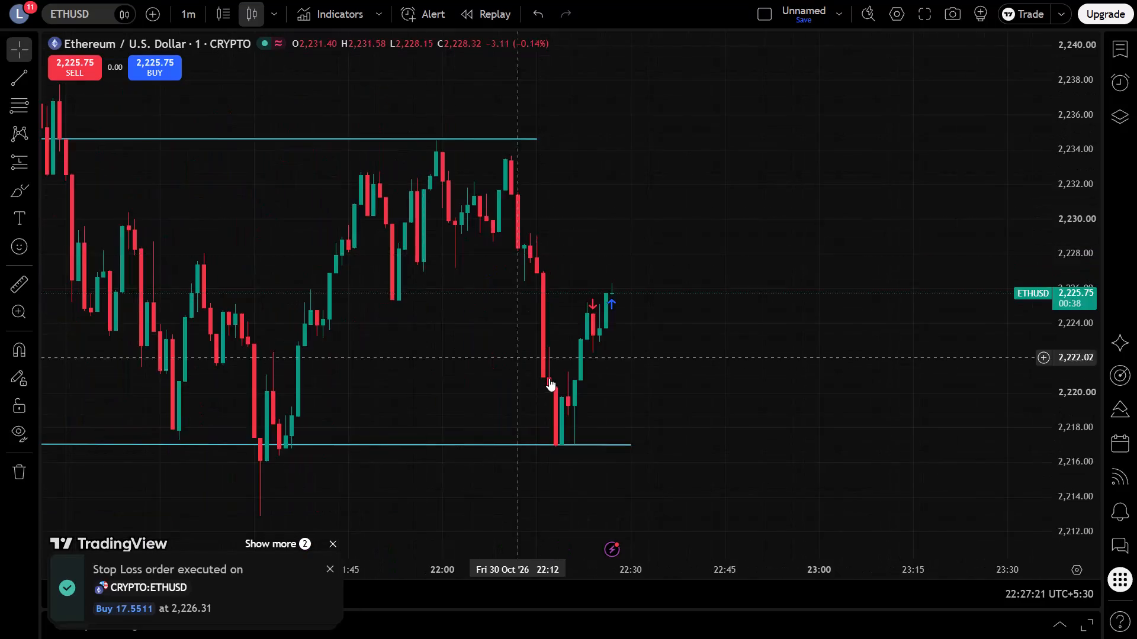
Place a market buy order on ETHUSD for about 10% of the balance, without exits.
{"action": "scroll", "coordinate": [550, 379], "scroll_direction": "down", "scroll_amount": 3}
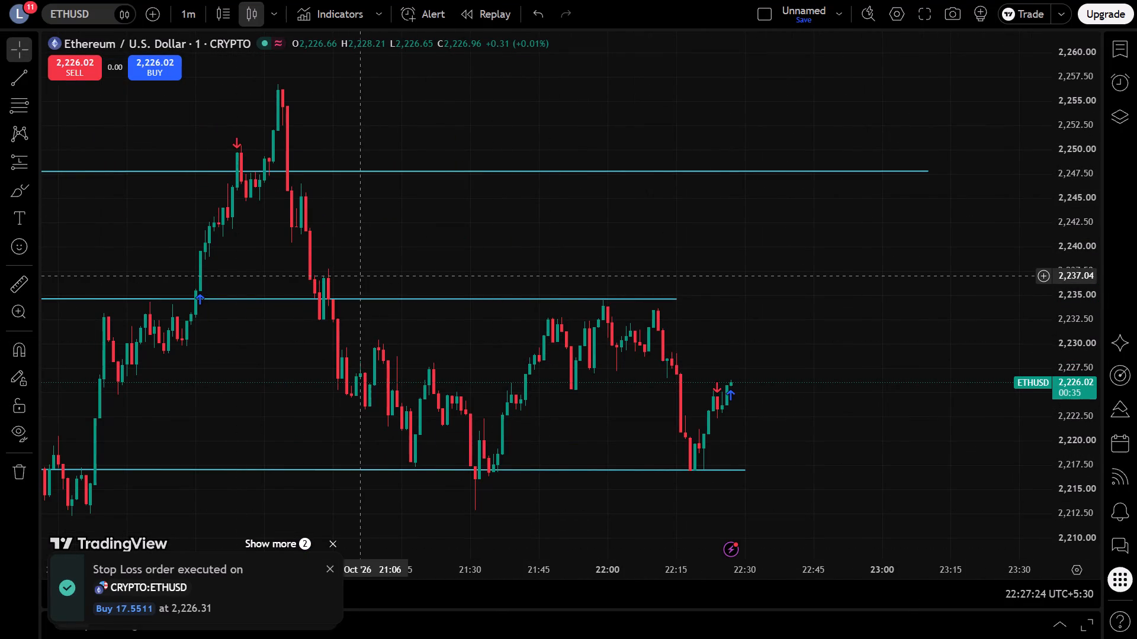
{"action": "key", "text": "shift+b"}
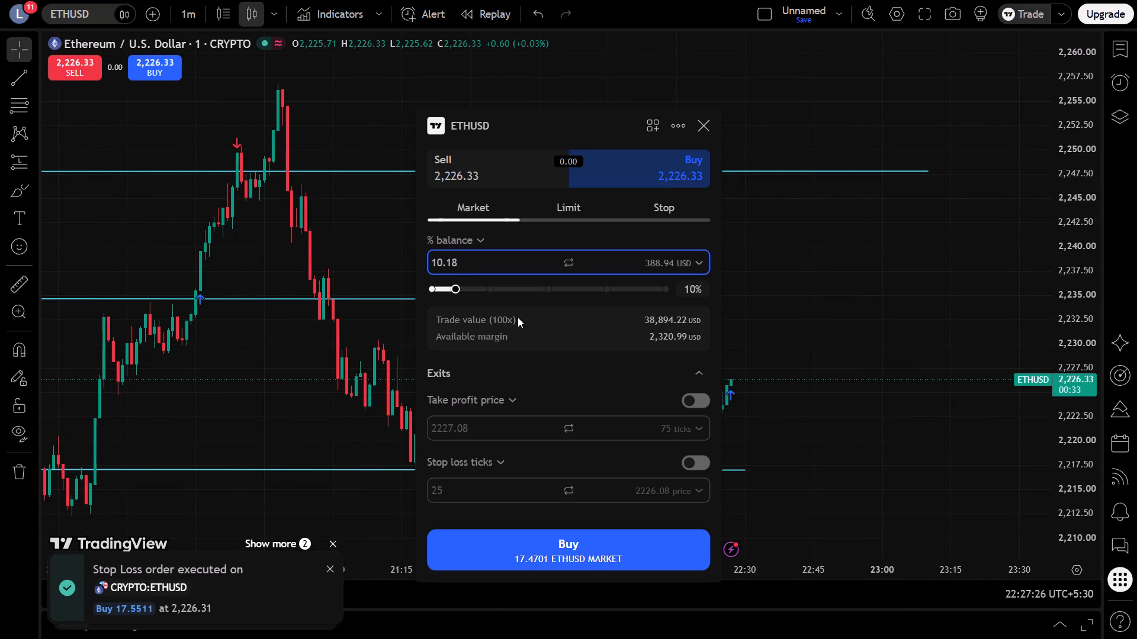
{"action": "left_click_drag", "start_coordinate": [627, 561], "coordinate": [628, 554]}
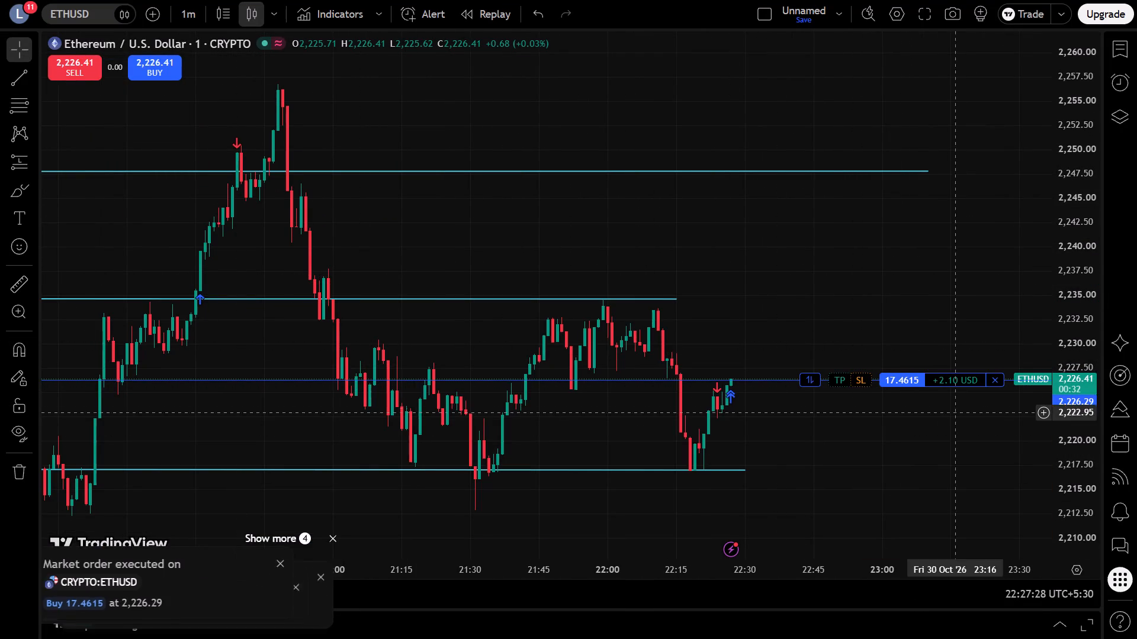
Add a stop loss at about 2,223.71 and a take profit at about 2,234.53 to the ETHUSD long.
{"action": "left_click_drag", "start_coordinate": [862, 380], "coordinate": [862, 320]}
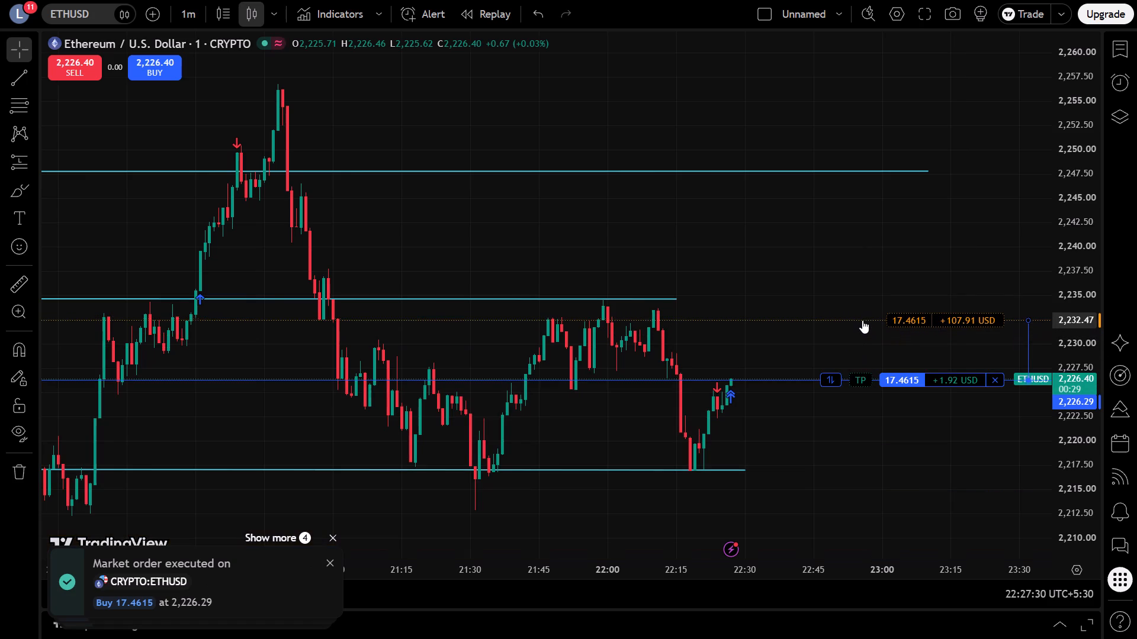
{"action": "left_click_drag", "start_coordinate": [862, 320], "coordinate": [869, 408]}
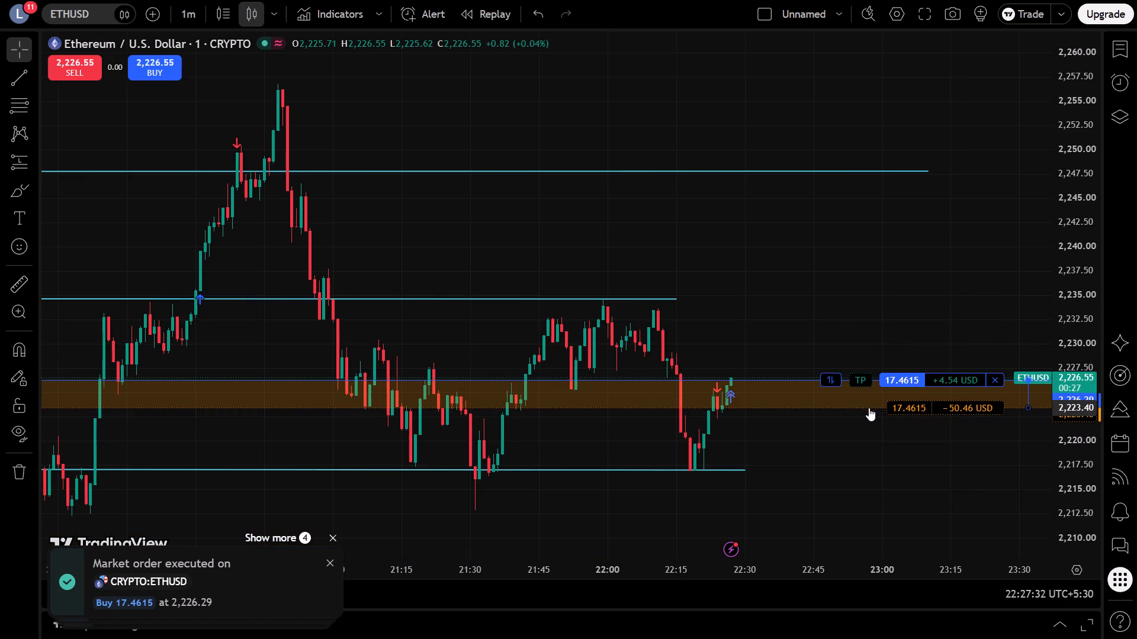
{"action": "left_click_drag", "start_coordinate": [869, 408], "coordinate": [871, 405]}
{"action": "left_click_drag", "start_coordinate": [864, 380], "coordinate": [869, 301]}
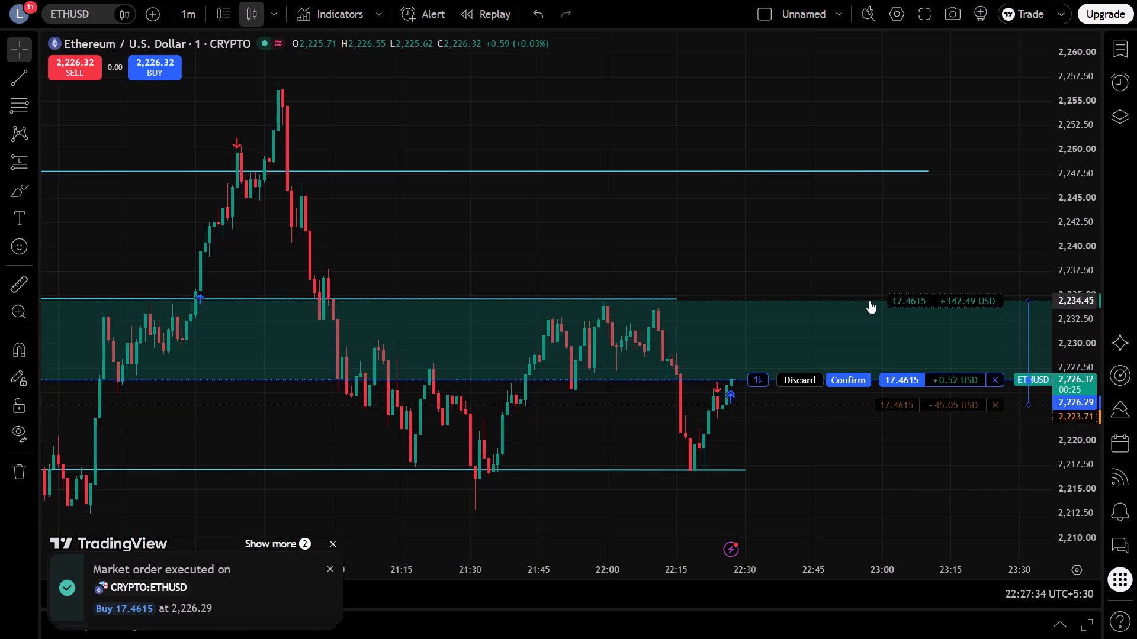
{"action": "left_click_drag", "start_coordinate": [869, 301], "coordinate": [875, 94]}
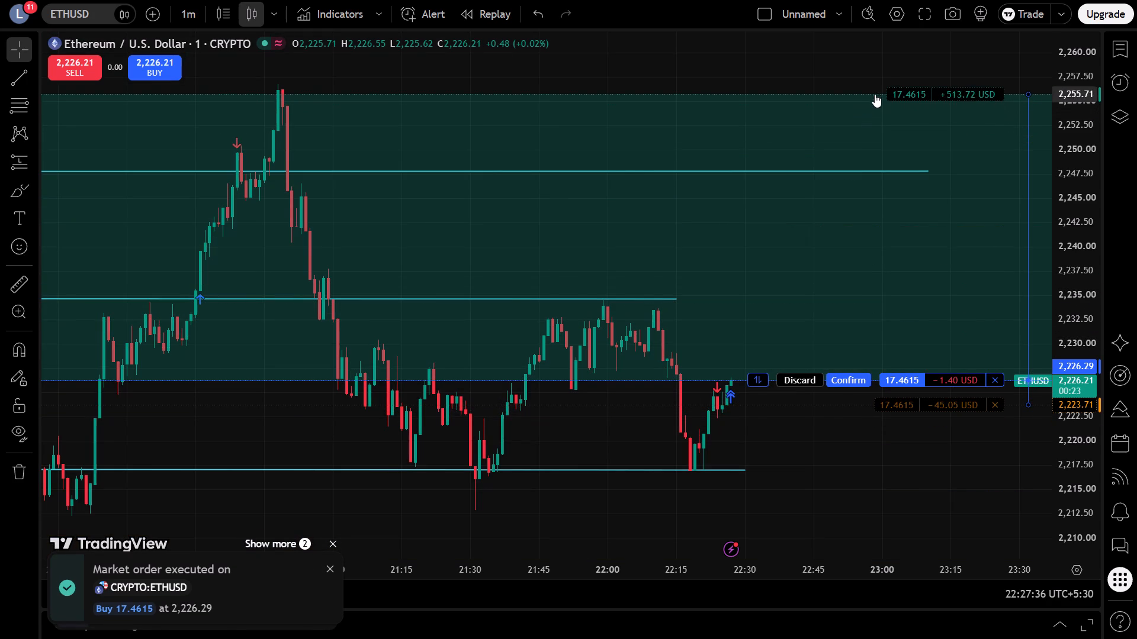
{"action": "left_click_drag", "start_coordinate": [875, 94], "coordinate": [881, 85]}
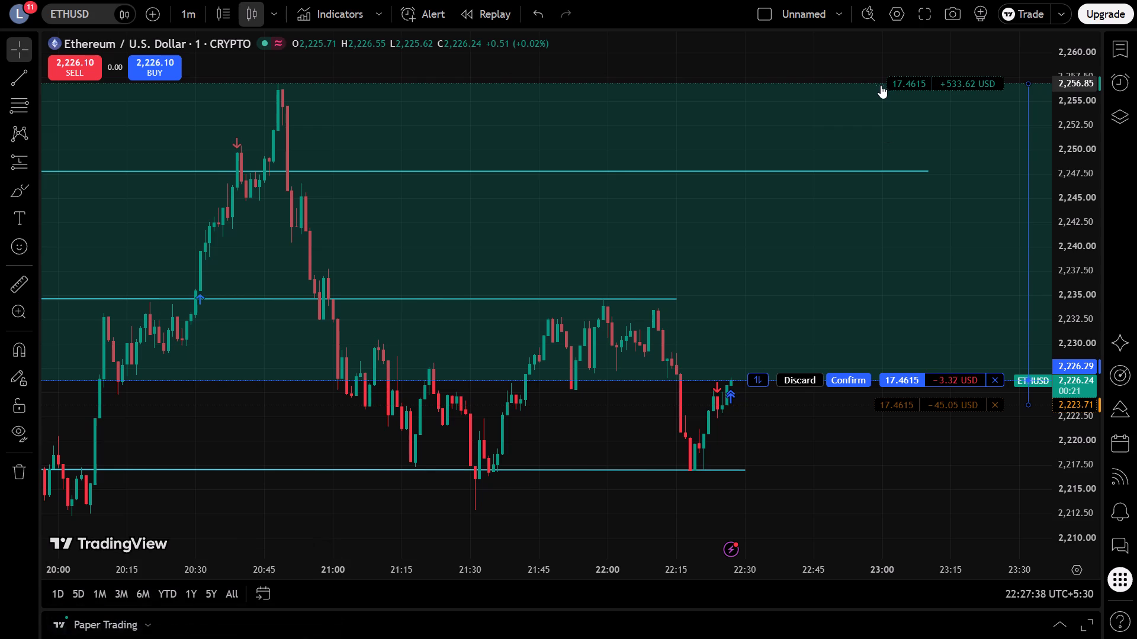
{"action": "left_click_drag", "start_coordinate": [881, 85], "coordinate": [887, 300]}
{"action": "left_click", "coordinate": [853, 373]}
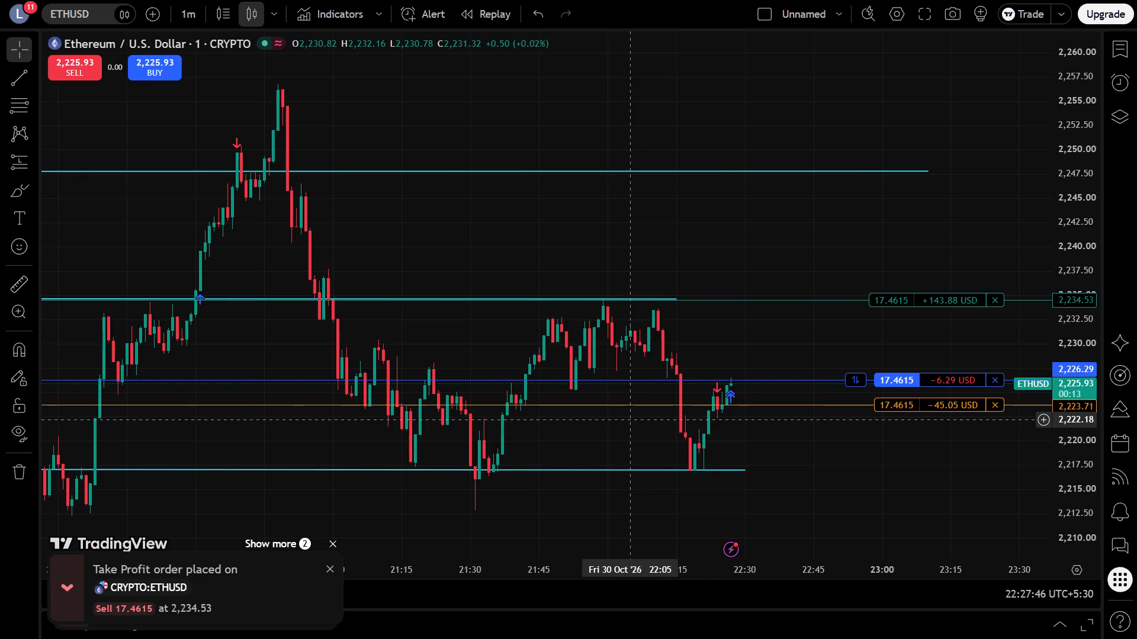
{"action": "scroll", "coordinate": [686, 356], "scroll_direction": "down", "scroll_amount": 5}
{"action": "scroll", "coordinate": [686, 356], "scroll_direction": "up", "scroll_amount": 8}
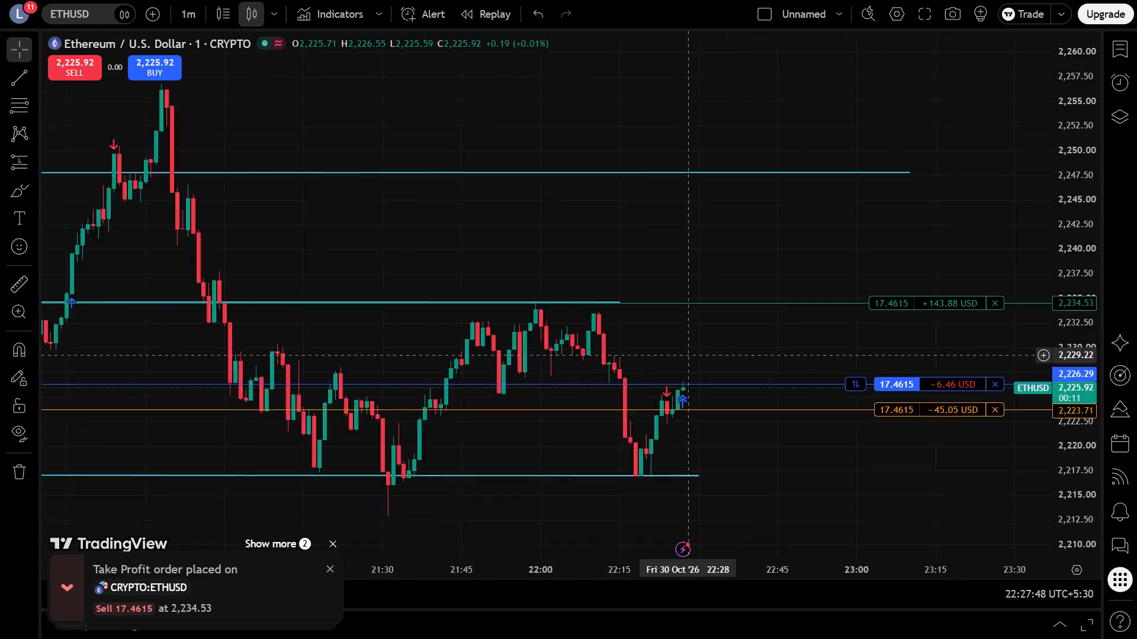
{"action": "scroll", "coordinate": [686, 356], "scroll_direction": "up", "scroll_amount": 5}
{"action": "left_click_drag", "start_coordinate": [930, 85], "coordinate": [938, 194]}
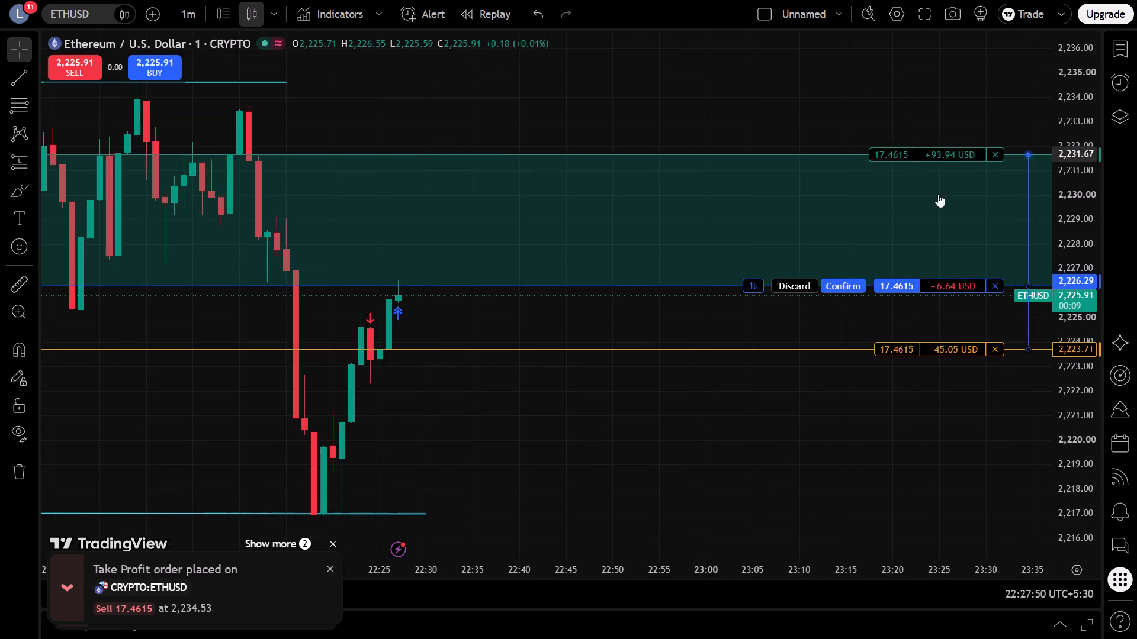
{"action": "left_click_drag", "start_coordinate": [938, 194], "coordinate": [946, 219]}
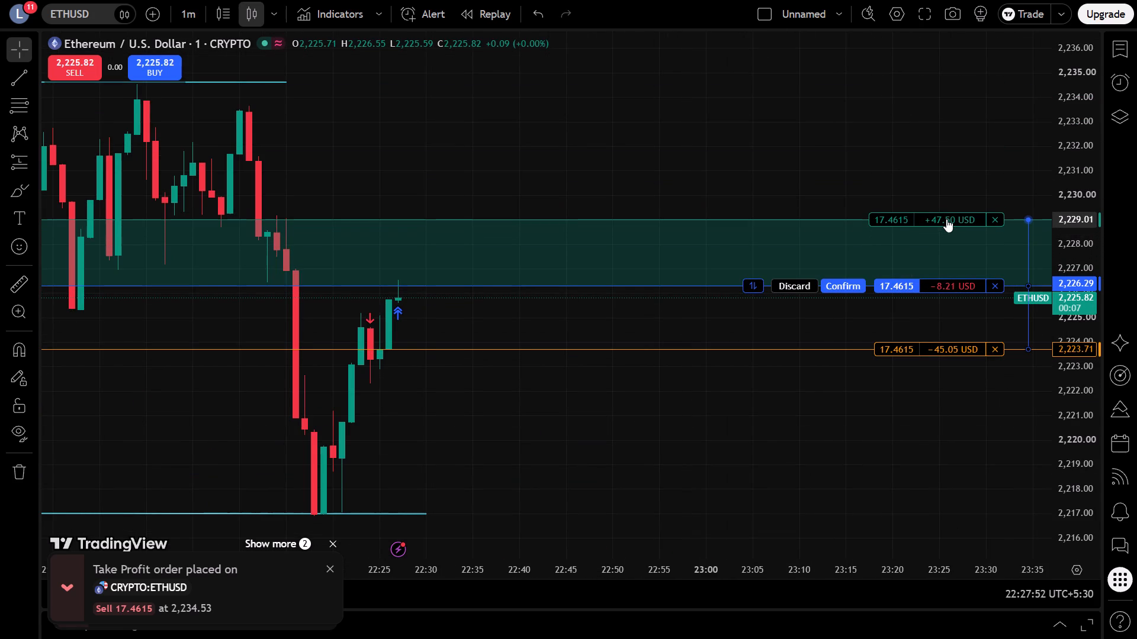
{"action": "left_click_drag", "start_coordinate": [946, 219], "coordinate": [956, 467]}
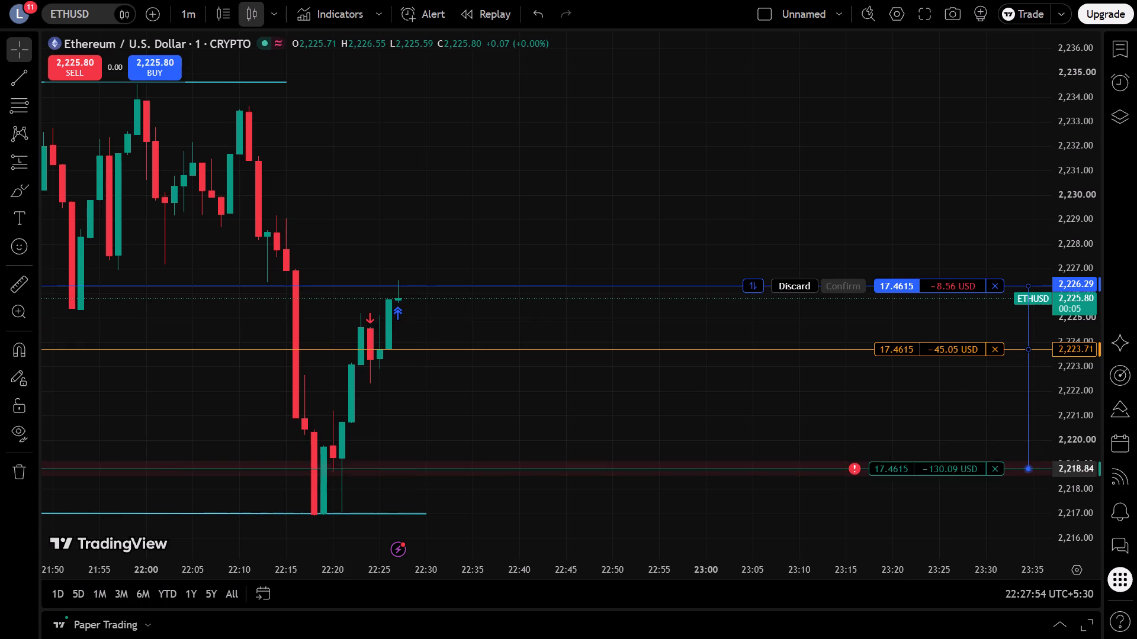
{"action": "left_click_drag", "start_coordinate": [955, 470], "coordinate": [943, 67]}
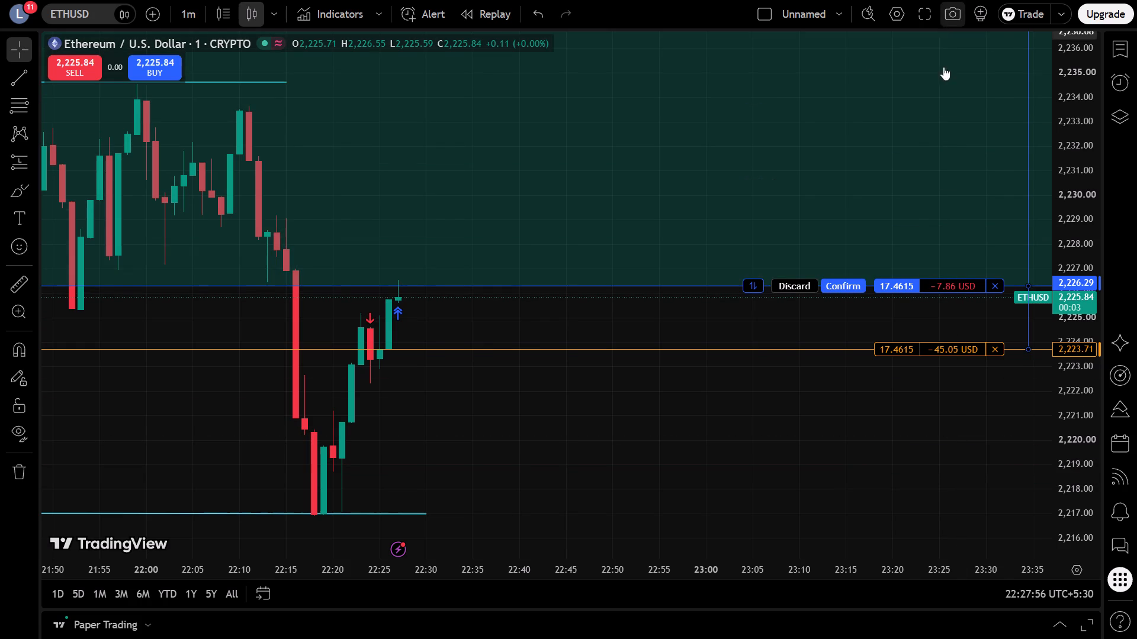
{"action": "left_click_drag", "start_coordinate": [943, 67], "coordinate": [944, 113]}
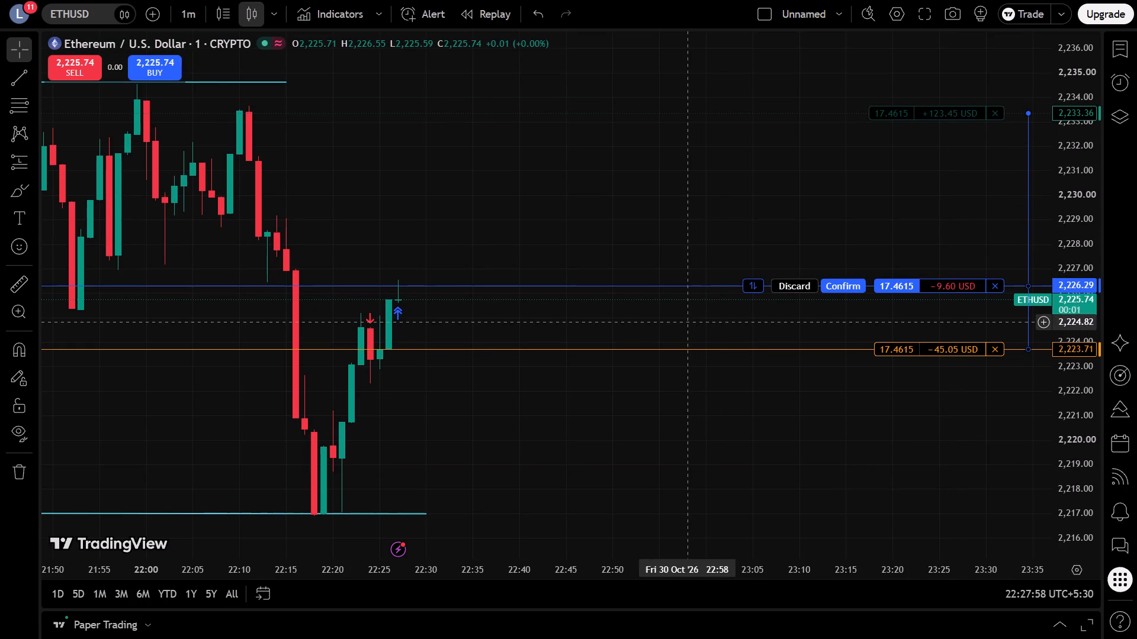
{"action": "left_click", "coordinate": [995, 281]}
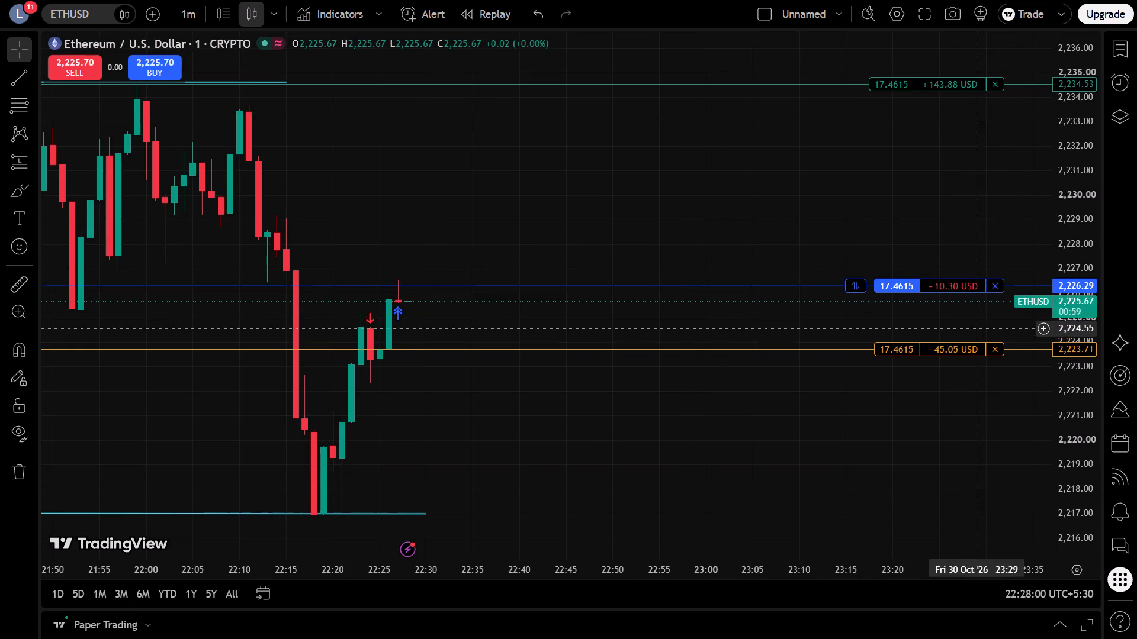
Close the open ETHUSD long position at market.
{"action": "left_click", "coordinate": [989, 287]}
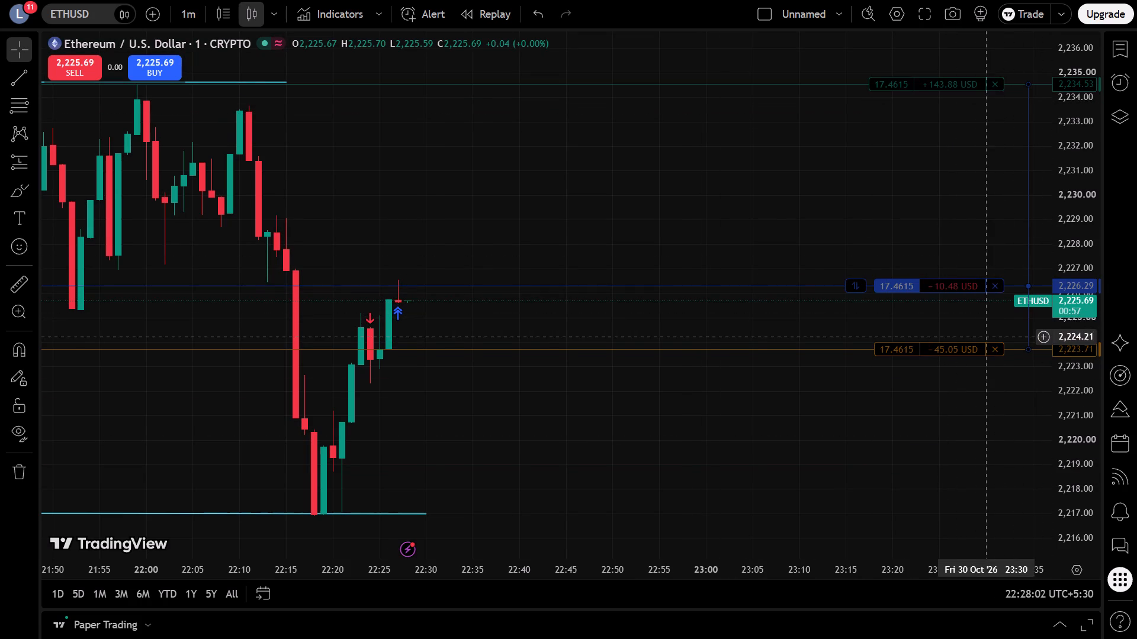
{"action": "left_click", "coordinate": [705, 372]}
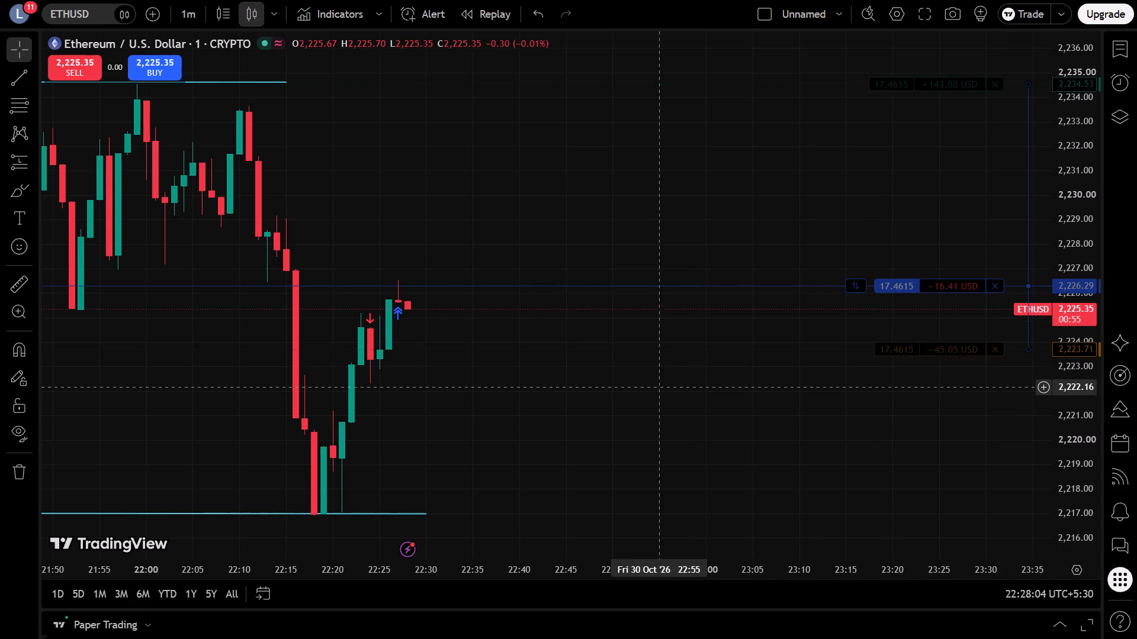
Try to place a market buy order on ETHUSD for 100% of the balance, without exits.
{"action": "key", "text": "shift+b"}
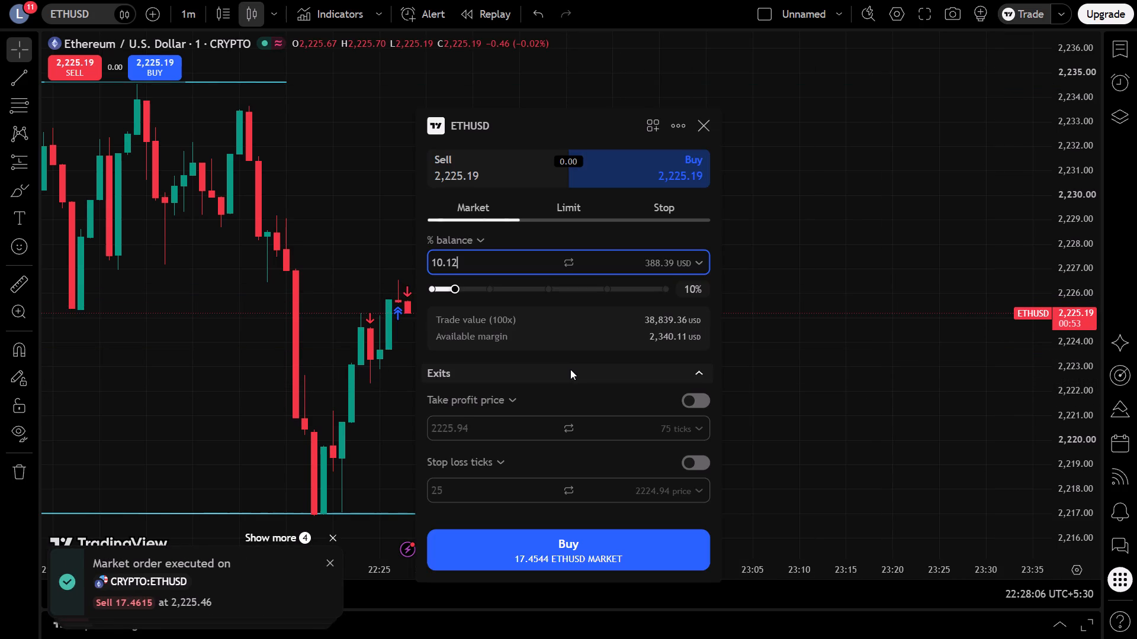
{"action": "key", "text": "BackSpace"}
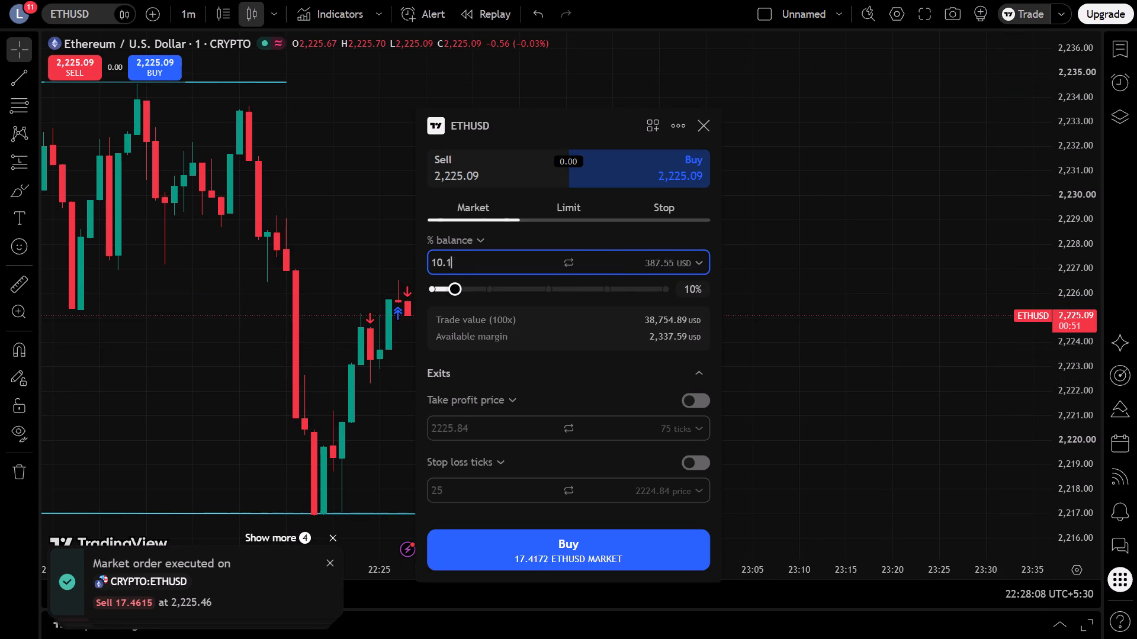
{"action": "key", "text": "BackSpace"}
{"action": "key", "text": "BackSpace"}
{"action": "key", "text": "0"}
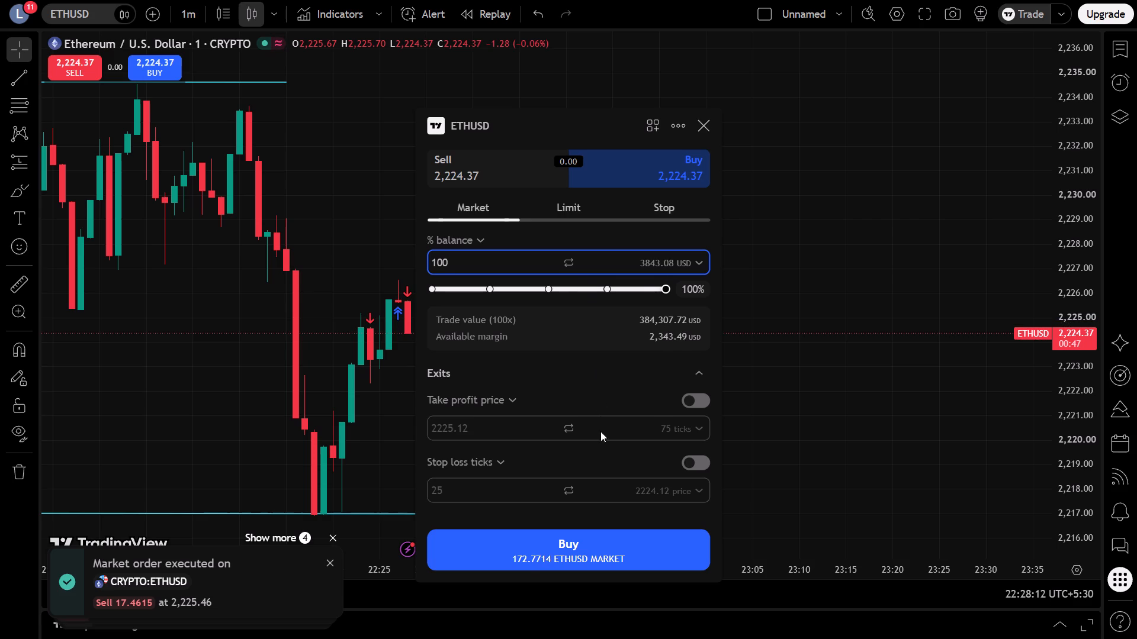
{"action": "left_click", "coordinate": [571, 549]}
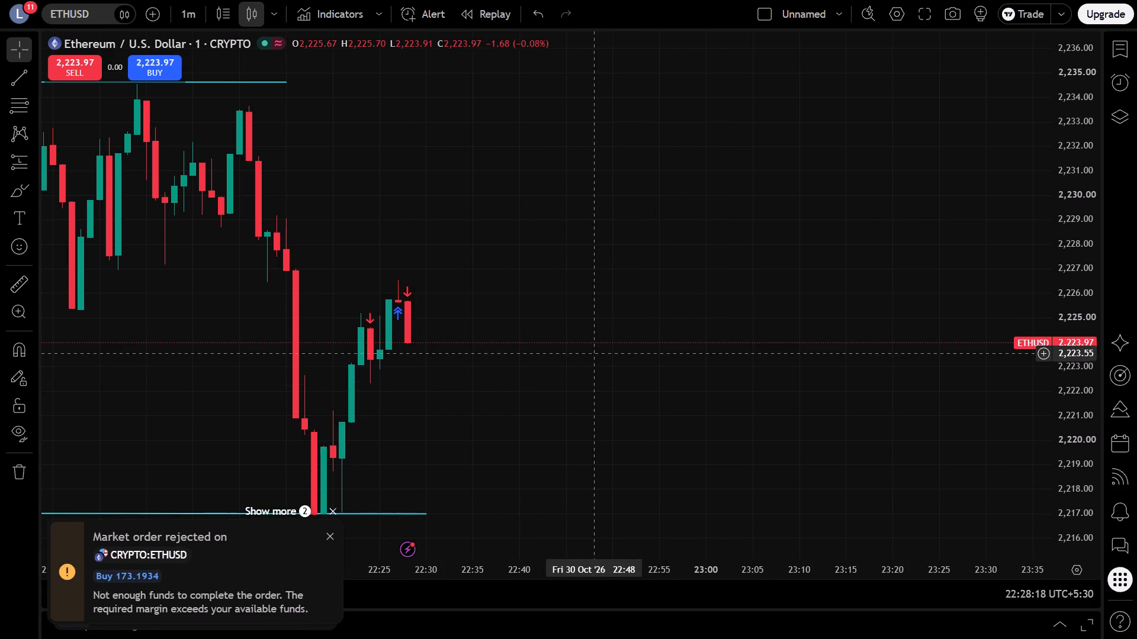
Examine ETHUSD's recent 1-minute price action against the drawn horizontal levels.
{"action": "scroll", "coordinate": [592, 350], "scroll_direction": "down", "scroll_amount": 4}
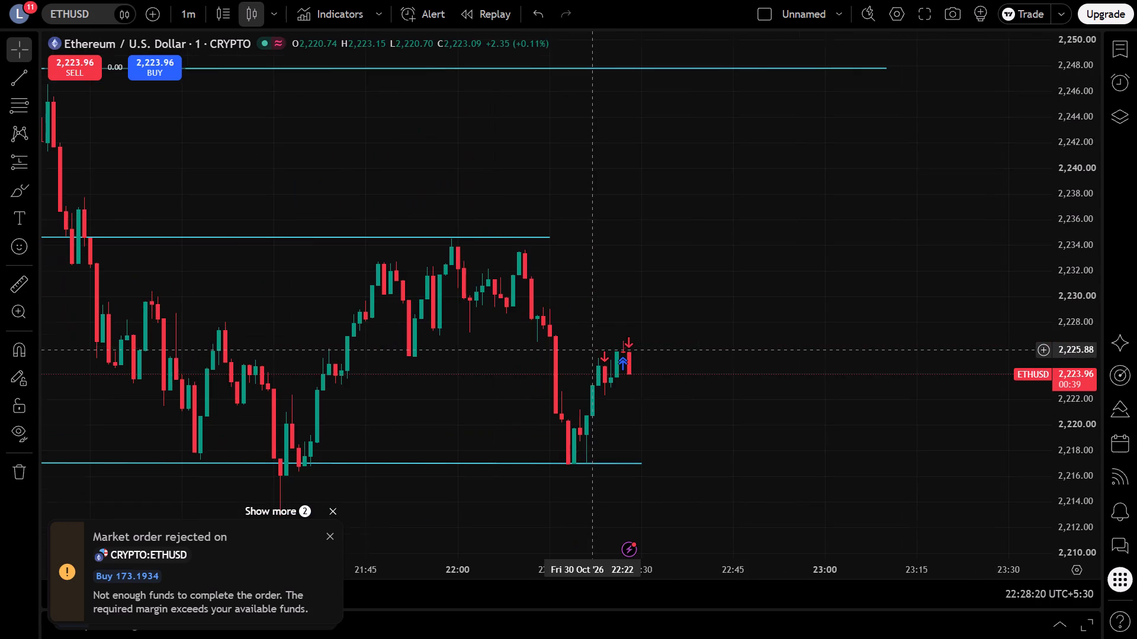
{"action": "scroll", "coordinate": [600, 338], "scroll_direction": "down", "scroll_amount": 5}
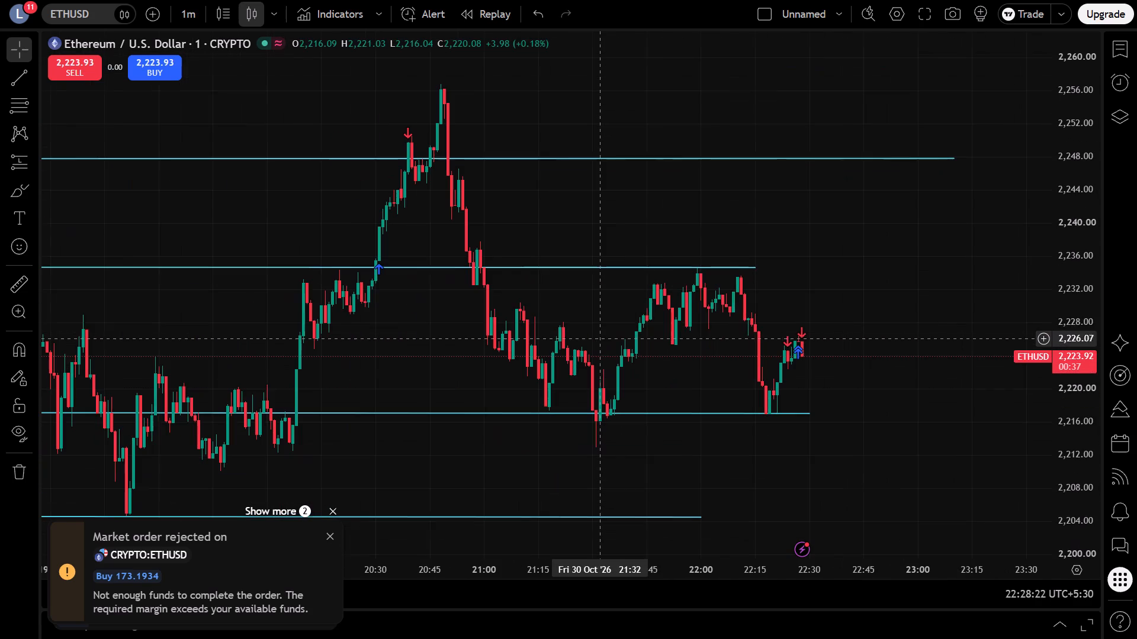
{"action": "scroll", "coordinate": [601, 337], "scroll_direction": "down", "scroll_amount": 5}
{"action": "scroll", "coordinate": [603, 333], "scroll_direction": "up", "scroll_amount": 2}
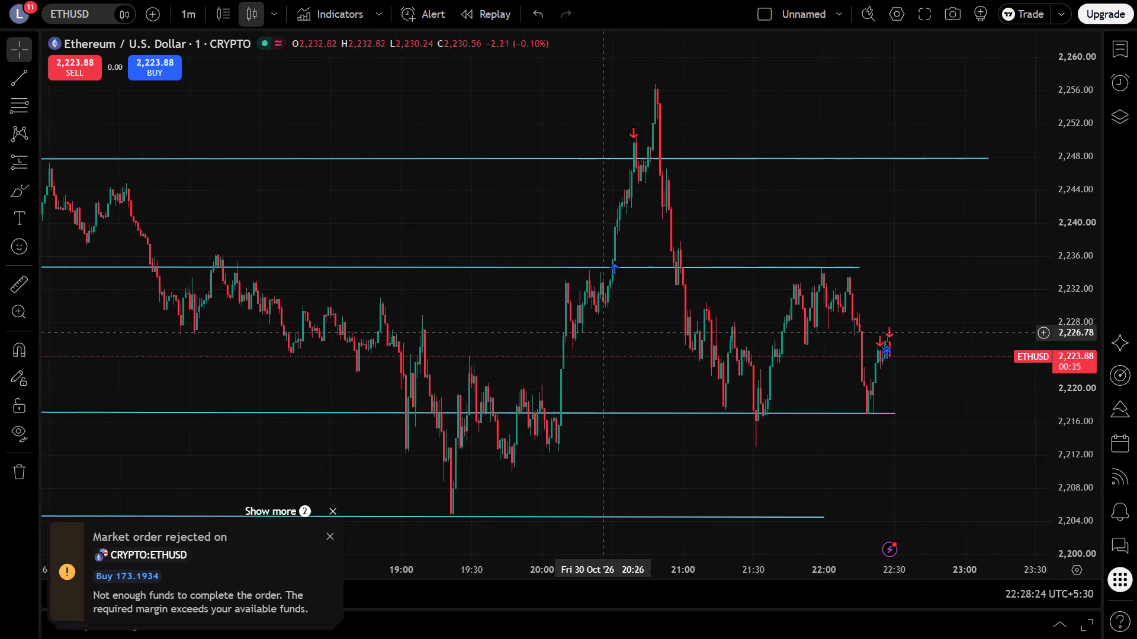
{"action": "scroll", "coordinate": [603, 333], "scroll_direction": "up", "scroll_amount": 5}
{"action": "scroll", "coordinate": [608, 320], "scroll_direction": "down", "scroll_amount": 3}
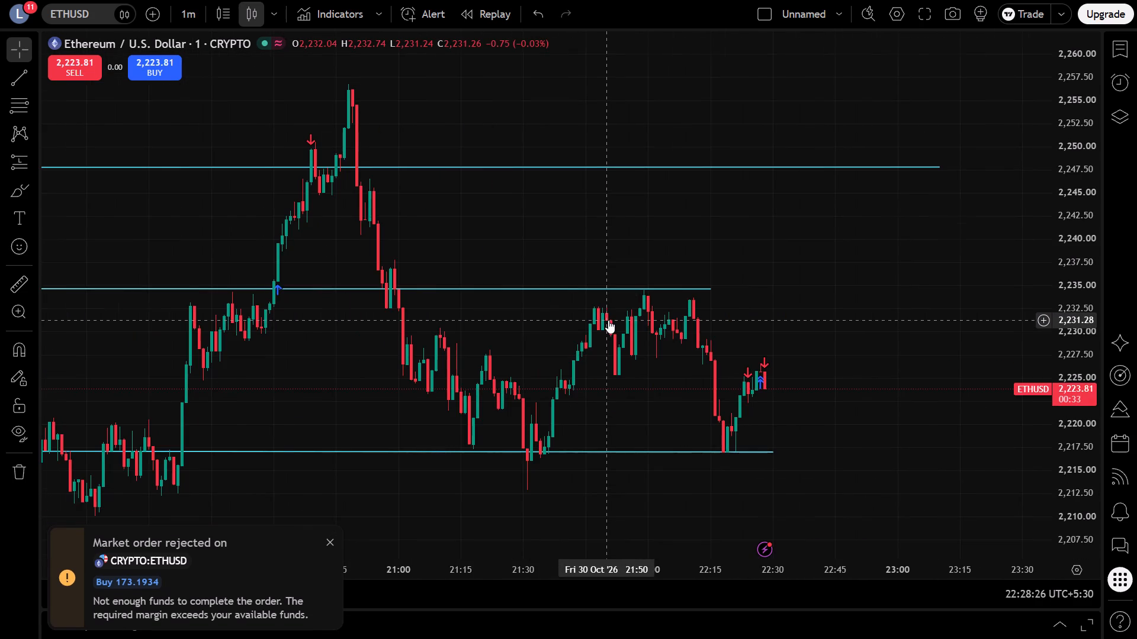
{"action": "scroll", "coordinate": [608, 320], "scroll_direction": "down", "scroll_amount": 1}
{"action": "scroll", "coordinate": [608, 320], "scroll_direction": "up", "scroll_amount": 8}
{"action": "scroll", "coordinate": [578, 375], "scroll_direction": "up", "scroll_amount": 1}
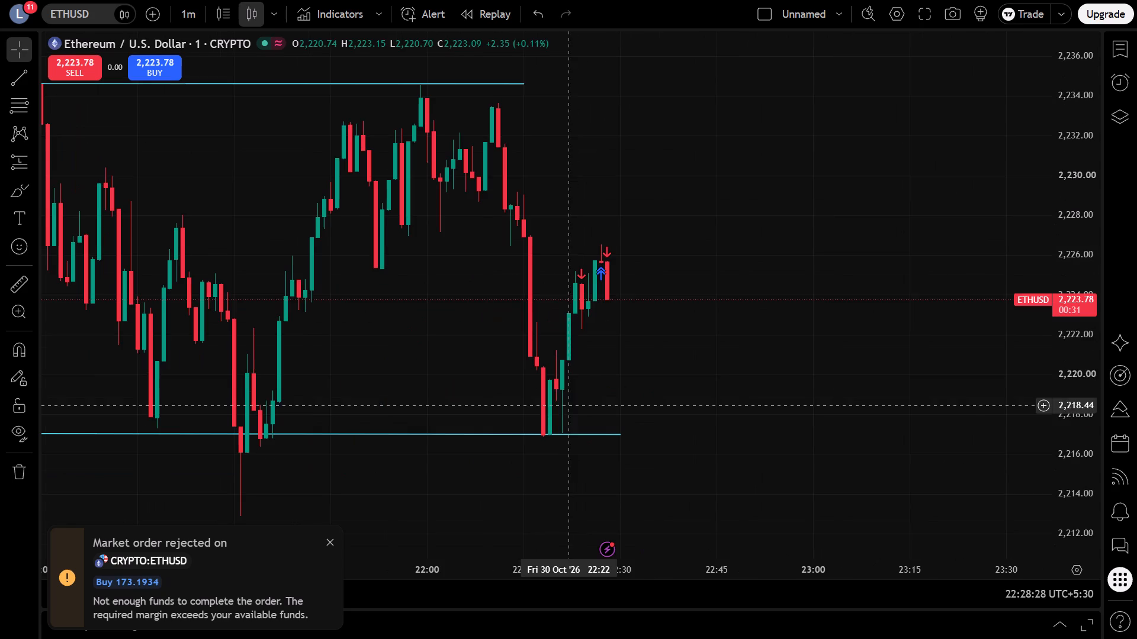
{"action": "scroll", "coordinate": [615, 292], "scroll_direction": "up", "scroll_amount": 2}
{"action": "scroll", "coordinate": [567, 244], "scroll_direction": "up", "scroll_amount": 3}
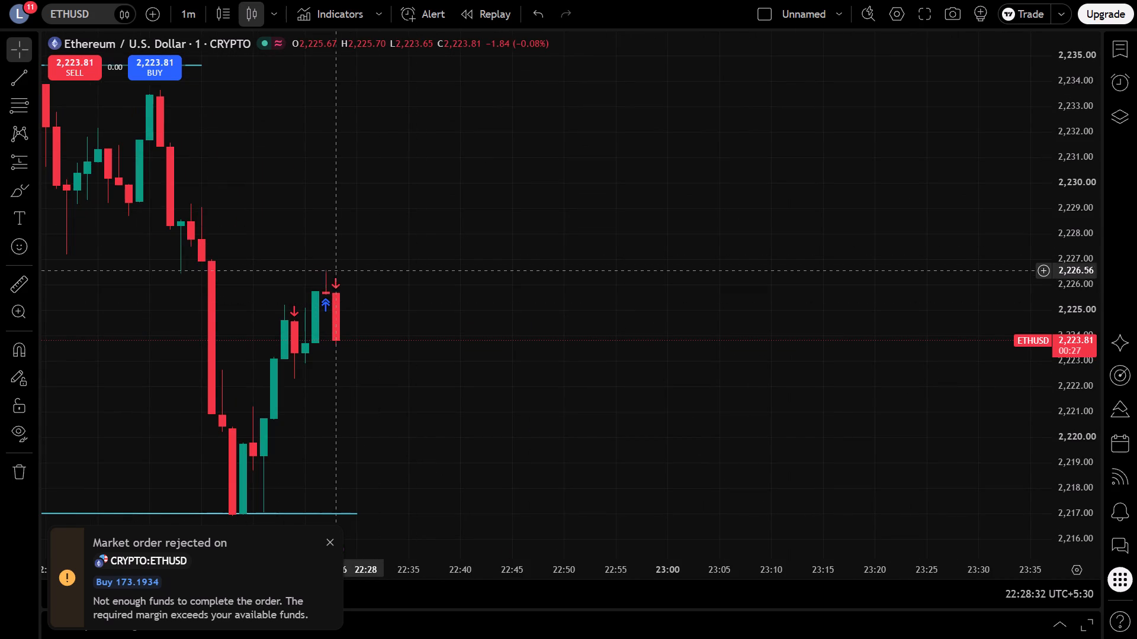
{"action": "scroll", "coordinate": [346, 311], "scroll_direction": "down", "scroll_amount": 3}
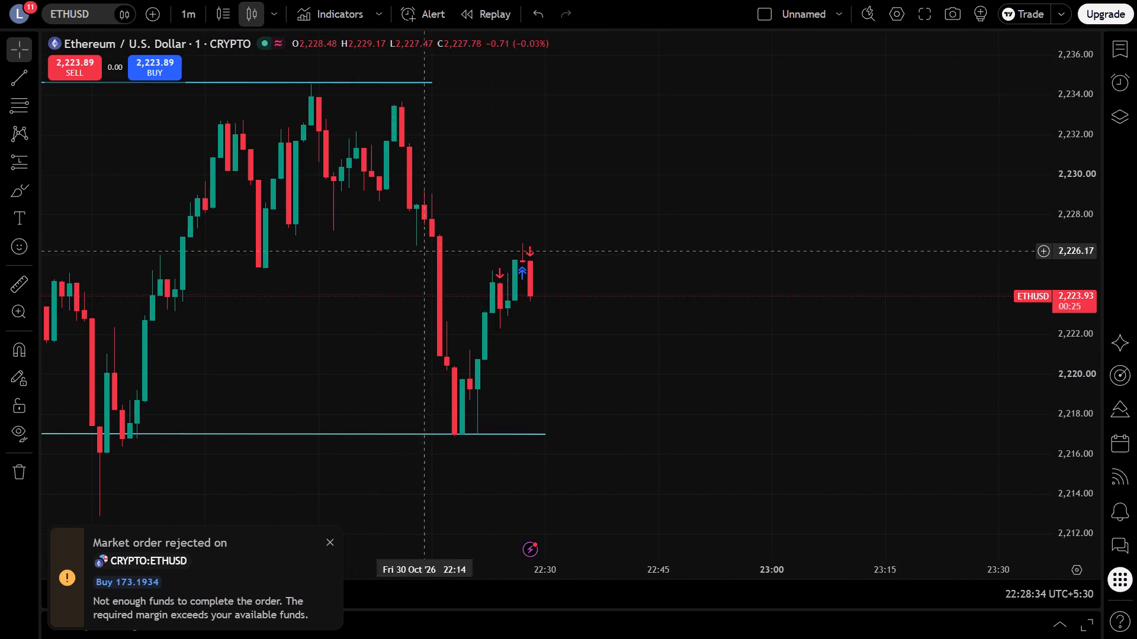
{"action": "scroll", "coordinate": [634, 293], "scroll_direction": "down", "scroll_amount": 20}
{"action": "scroll", "coordinate": [634, 287], "scroll_direction": "up", "scroll_amount": 2}
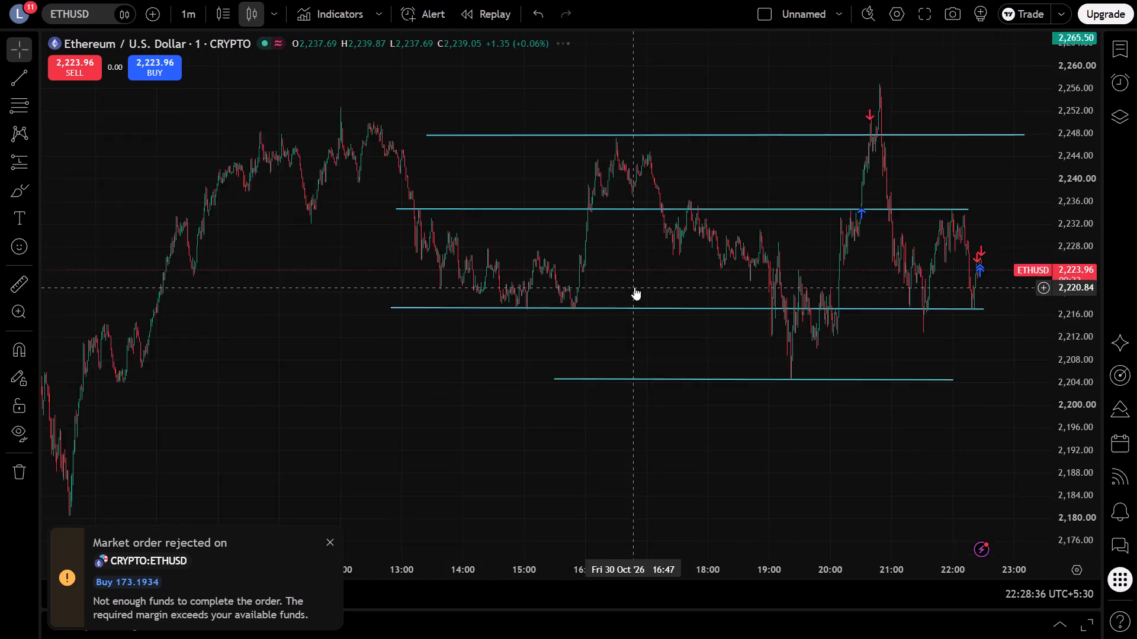
{"action": "scroll", "coordinate": [634, 287], "scroll_direction": "up", "scroll_amount": 11}
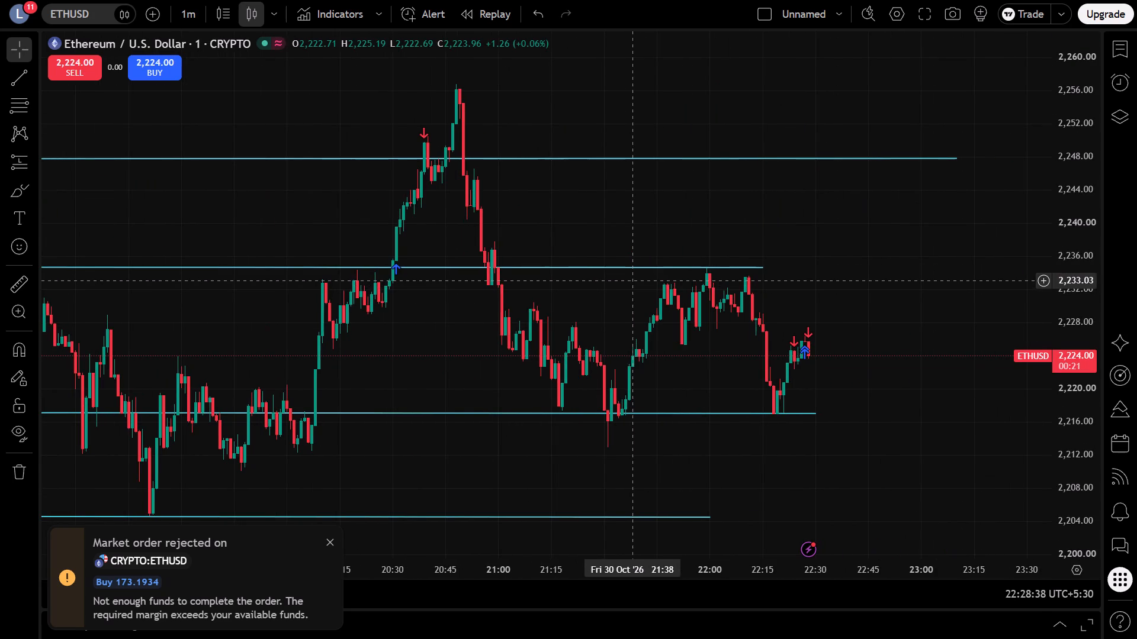
Place a market sell order on ETHUSD for 50% of the balance, without exits.
{"action": "key", "text": "shift+s"}
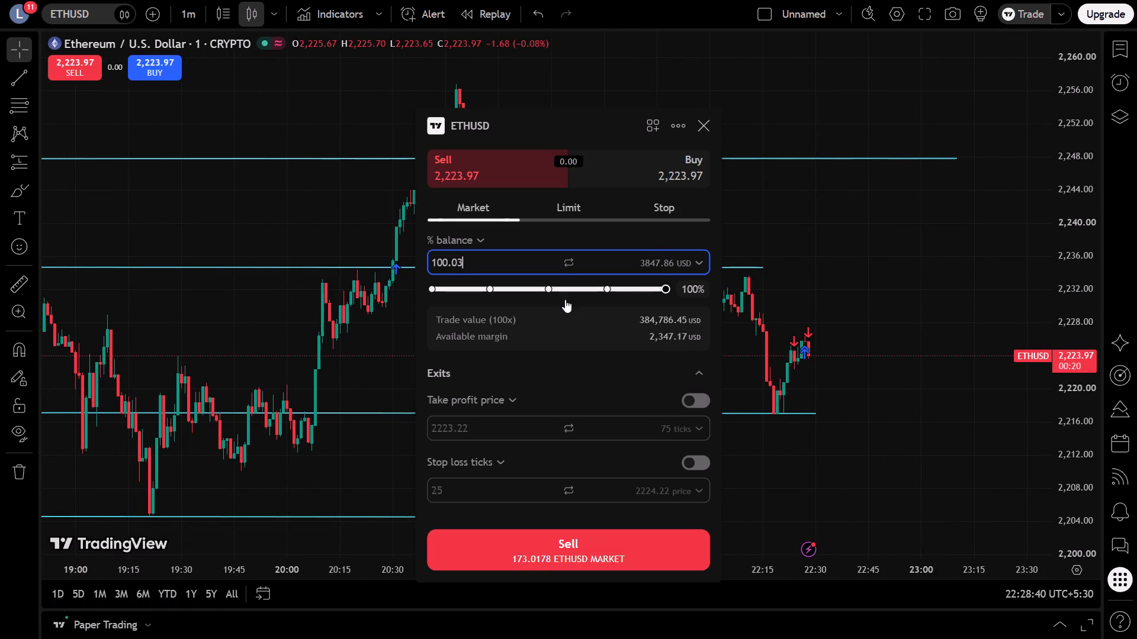
{"action": "key", "text": "BackSpace"}
{"action": "key", "text": "BackSpace"}
{"action": "key", "text": "BackSpace"}
{"action": "key", "text": "BackSpace"}
{"action": "key", "text": "BackSpace"}
{"action": "key", "text": "BackSpace"}
{"action": "key", "text": "BackSpace"}
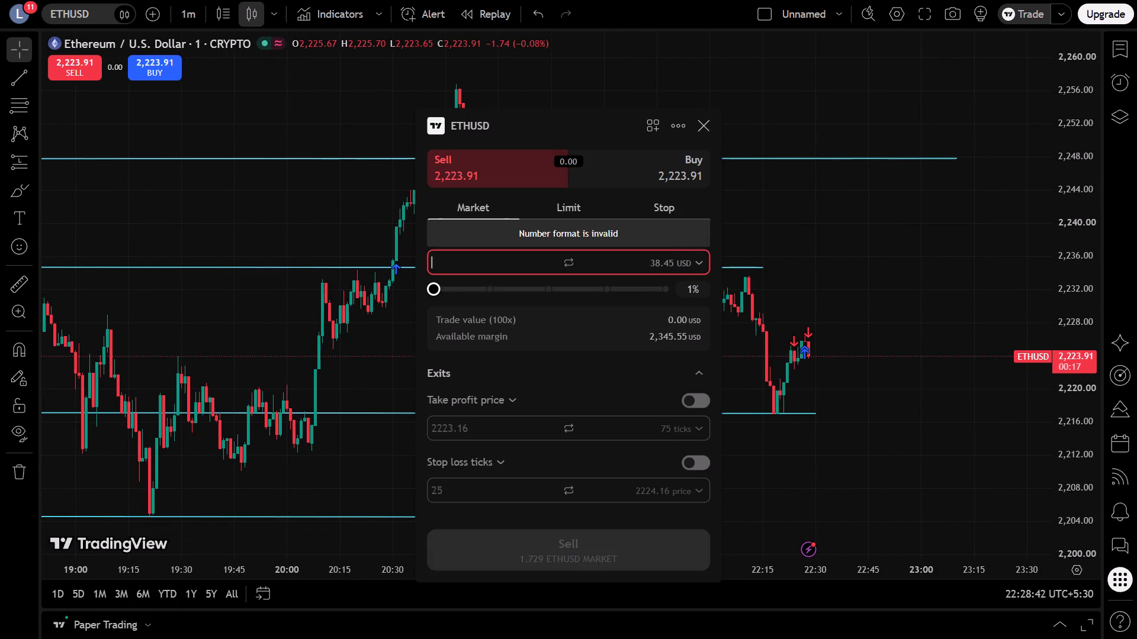
{"action": "type", "text": "10"}
{"action": "key", "text": "BackSpace"}
{"action": "key", "text": "BackSpace"}
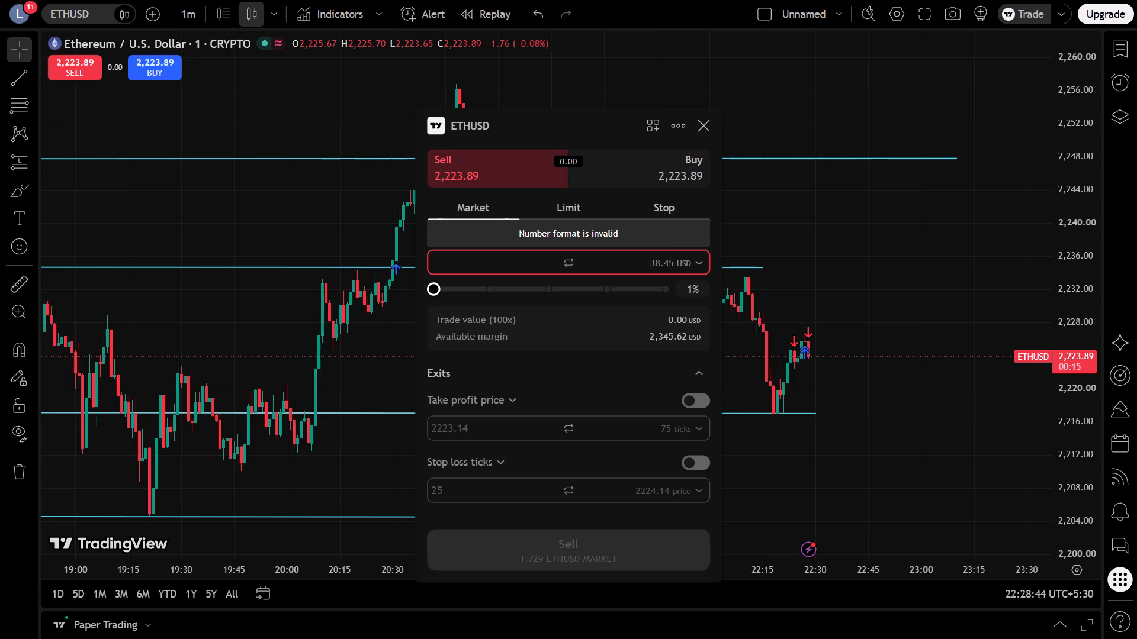
{"action": "type", "text": "50"}
{"action": "left_click", "coordinate": [600, 556]}
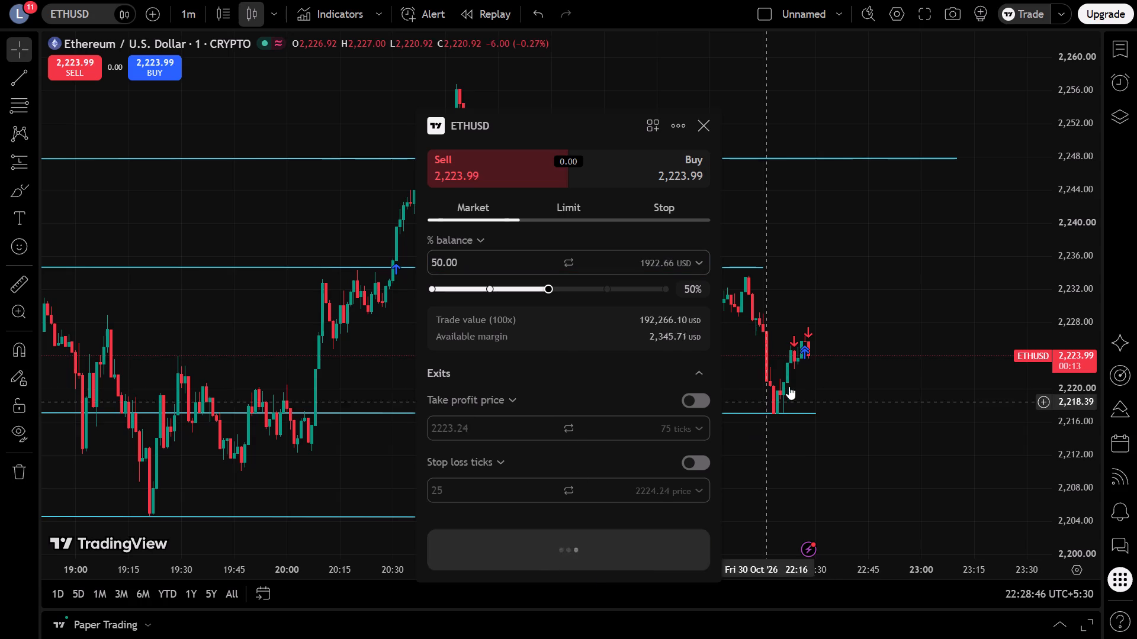
Add a take profit at 2,205.08 and a stop loss at 2,226.51 to the open ETHUSD short position.
{"action": "left_click_drag", "start_coordinate": [834, 359], "coordinate": [827, 445]}
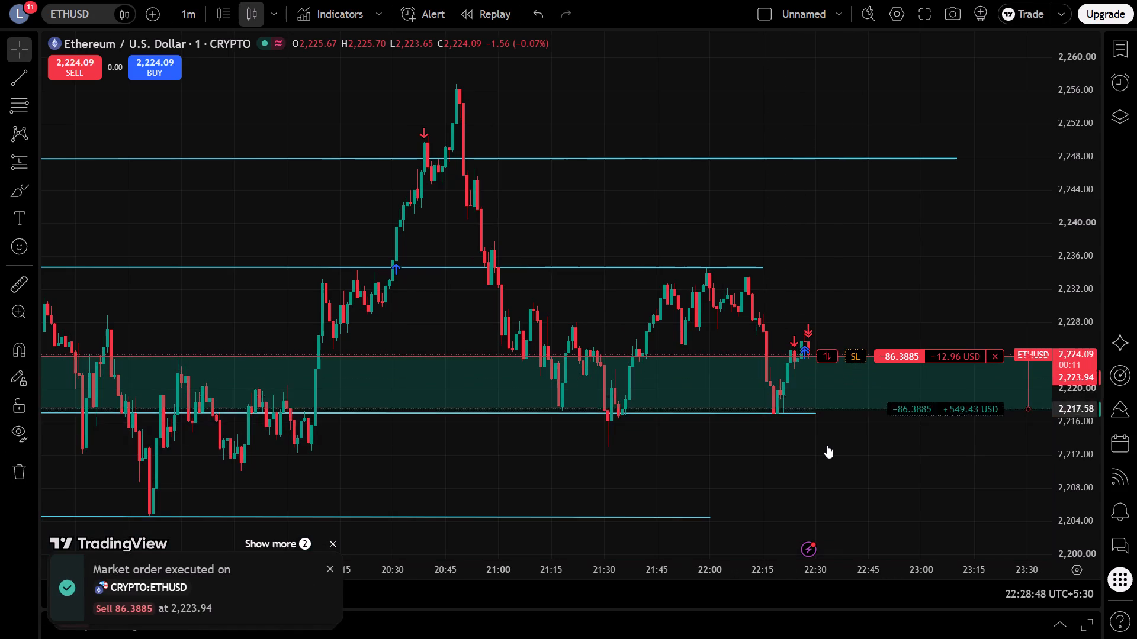
{"action": "left_click_drag", "start_coordinate": [827, 445], "coordinate": [826, 451]}
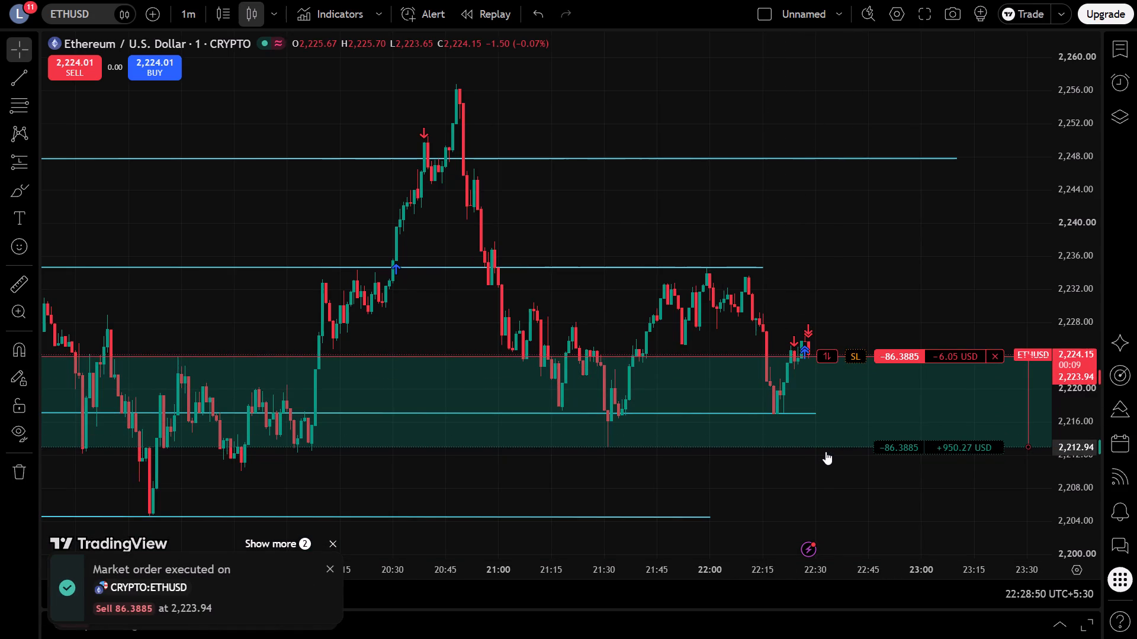
{"action": "left_click_drag", "start_coordinate": [826, 451], "coordinate": [821, 512]}
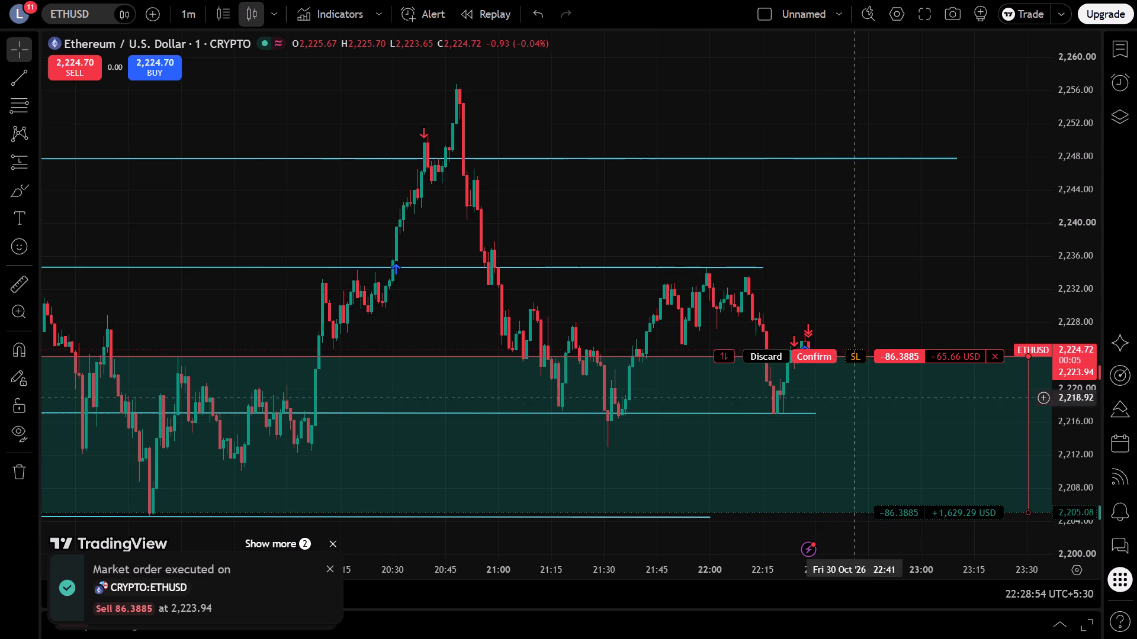
{"action": "left_click_drag", "start_coordinate": [854, 360], "coordinate": [855, 355]}
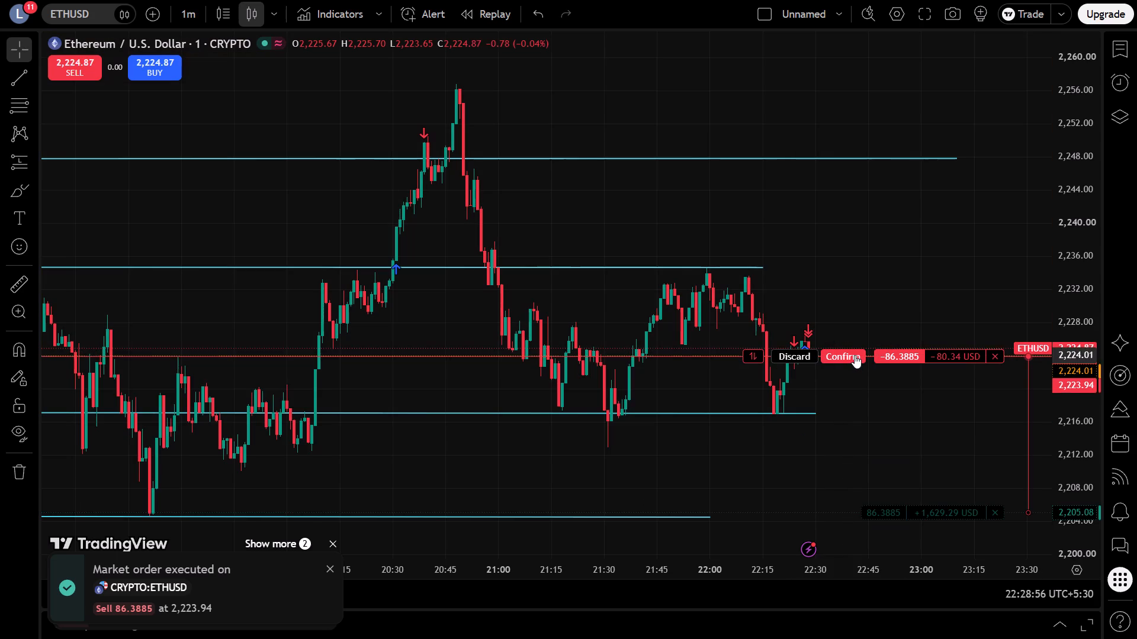
{"action": "left_click_drag", "start_coordinate": [855, 355], "coordinate": [857, 334]}
{"action": "left_click", "coordinate": [835, 356]}
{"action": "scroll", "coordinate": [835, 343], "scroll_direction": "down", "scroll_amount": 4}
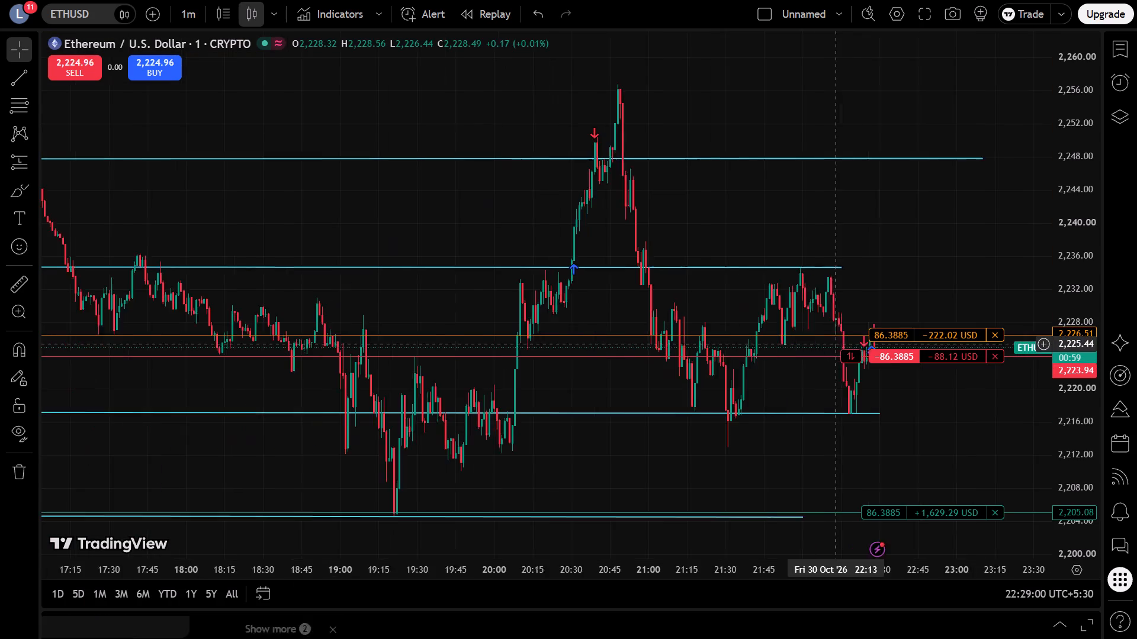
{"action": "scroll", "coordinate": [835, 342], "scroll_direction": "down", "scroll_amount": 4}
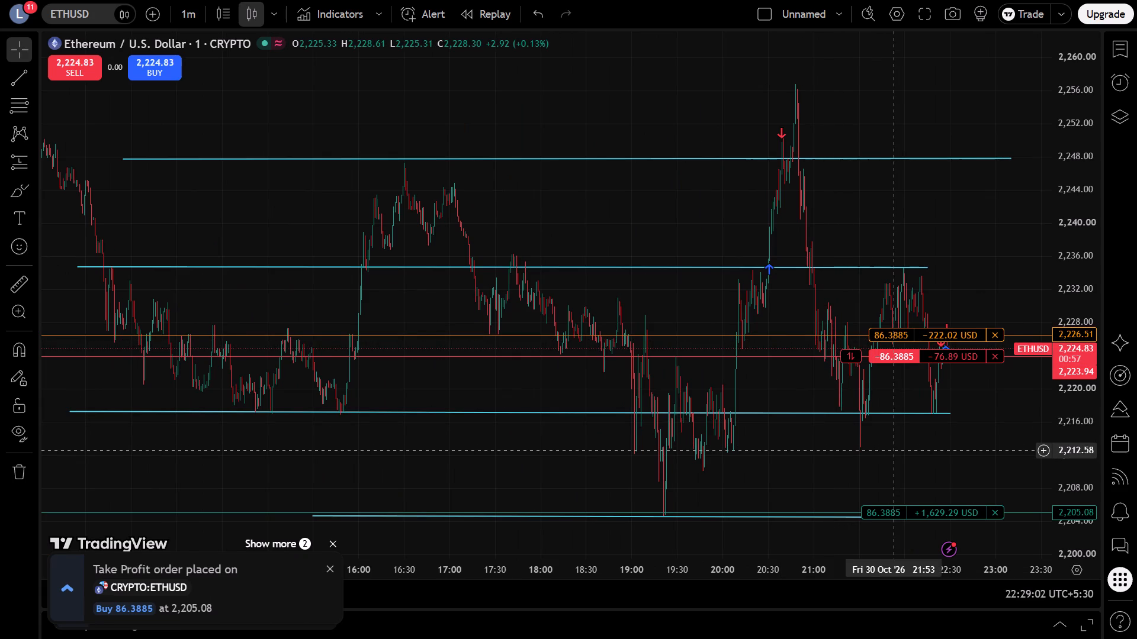
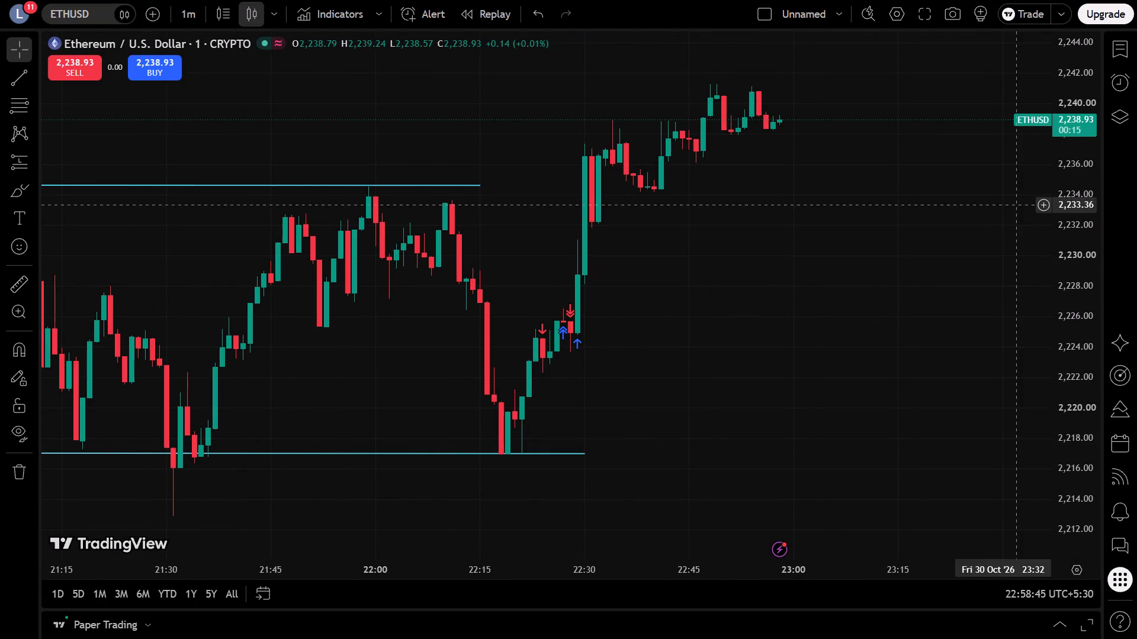
Trace ETHUSD's recent price swings from about 22:39 to 22:55 with freehand Brush strokes.
{"action": "left_click", "coordinate": [25, 200]}
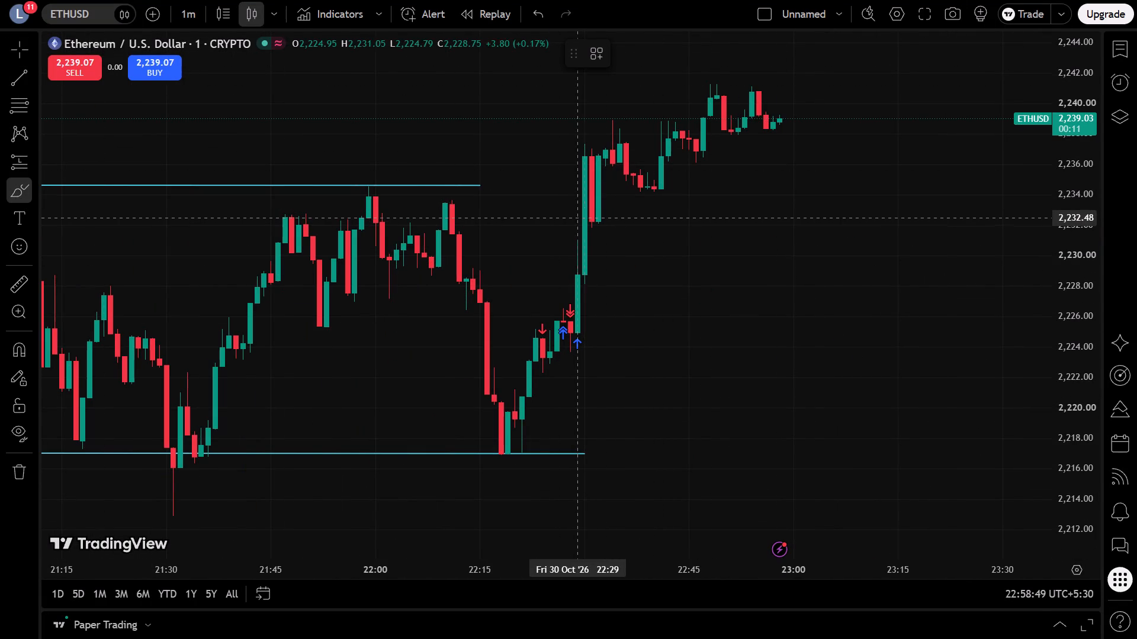
{"action": "left_click_drag", "start_coordinate": [646, 185], "coordinate": [691, 158]}
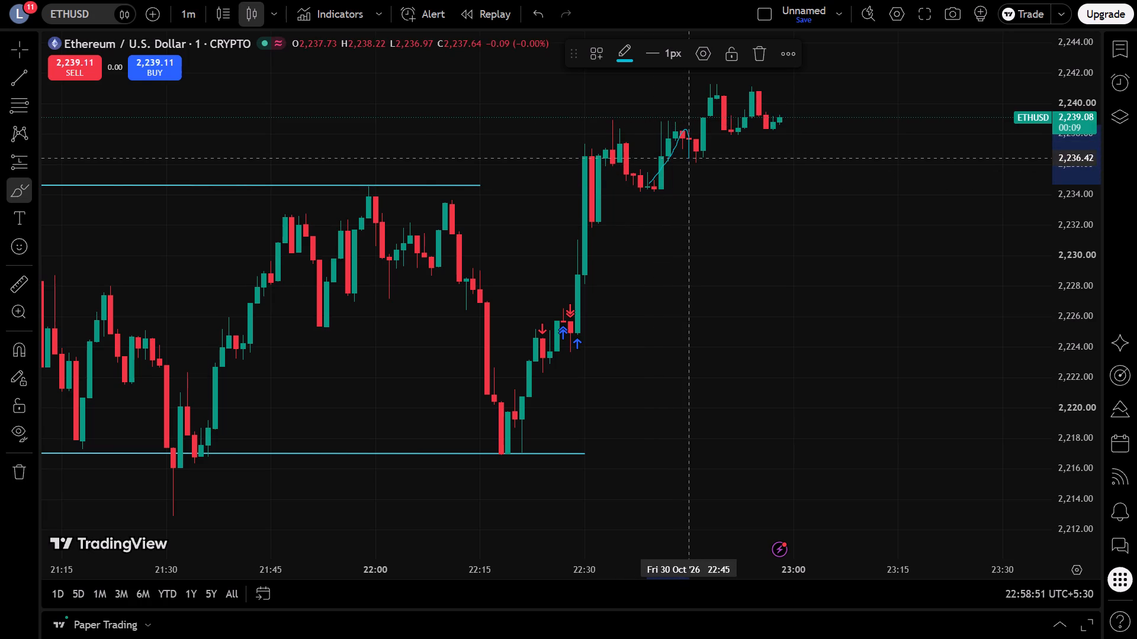
{"action": "left_click_drag", "start_coordinate": [691, 158], "coordinate": [760, 104]}
{"action": "right_click_drag", "start_coordinate": [760, 98], "coordinate": [760, 104]}
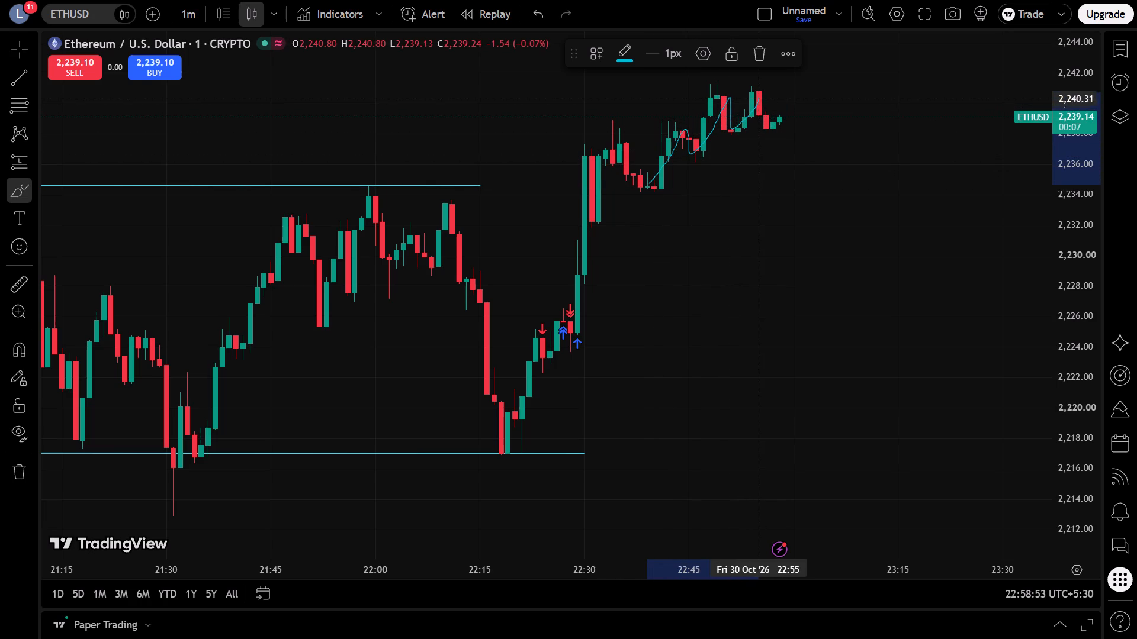
{"action": "right_click_drag", "start_coordinate": [760, 104], "coordinate": [764, 127]}
{"action": "left_click_drag", "start_coordinate": [760, 104], "coordinate": [782, 91]}
Examine ETHUSD's wider 1-minute price action against the drawn horizontal levels and past trade markers.
{"action": "scroll", "coordinate": [772, 160], "scroll_direction": "down", "scroll_amount": 16}
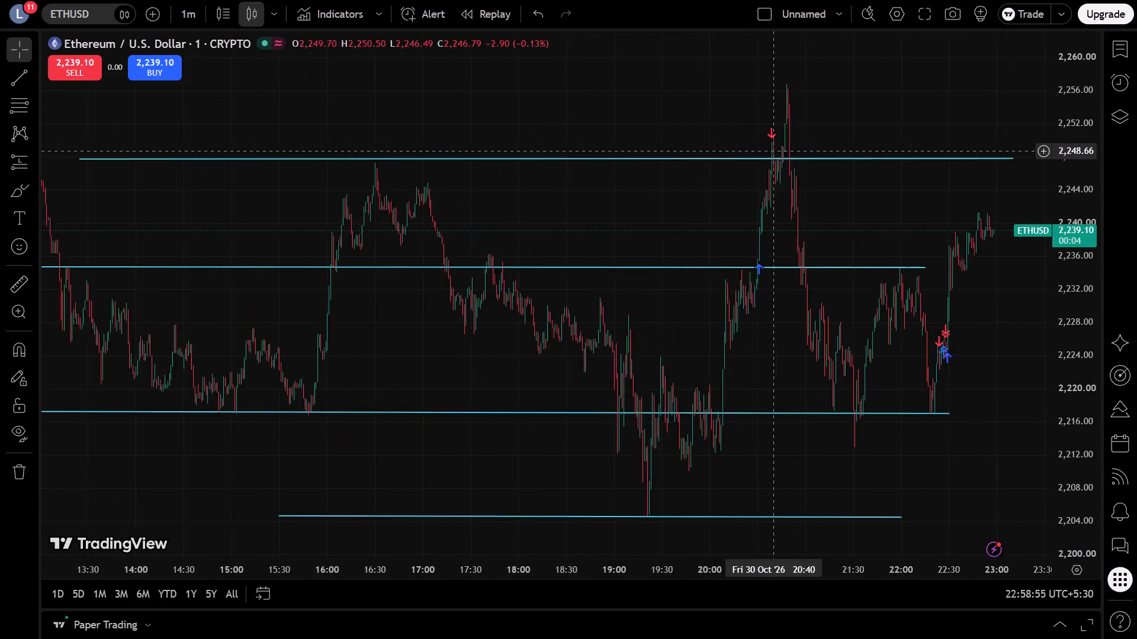
{"action": "scroll", "coordinate": [830, 179], "scroll_direction": "up", "scroll_amount": 15}
{"action": "scroll", "coordinate": [815, 283], "scroll_direction": "down", "scroll_amount": 12}
{"action": "left_click_drag", "start_coordinate": [794, 288], "coordinate": [189, 365]}
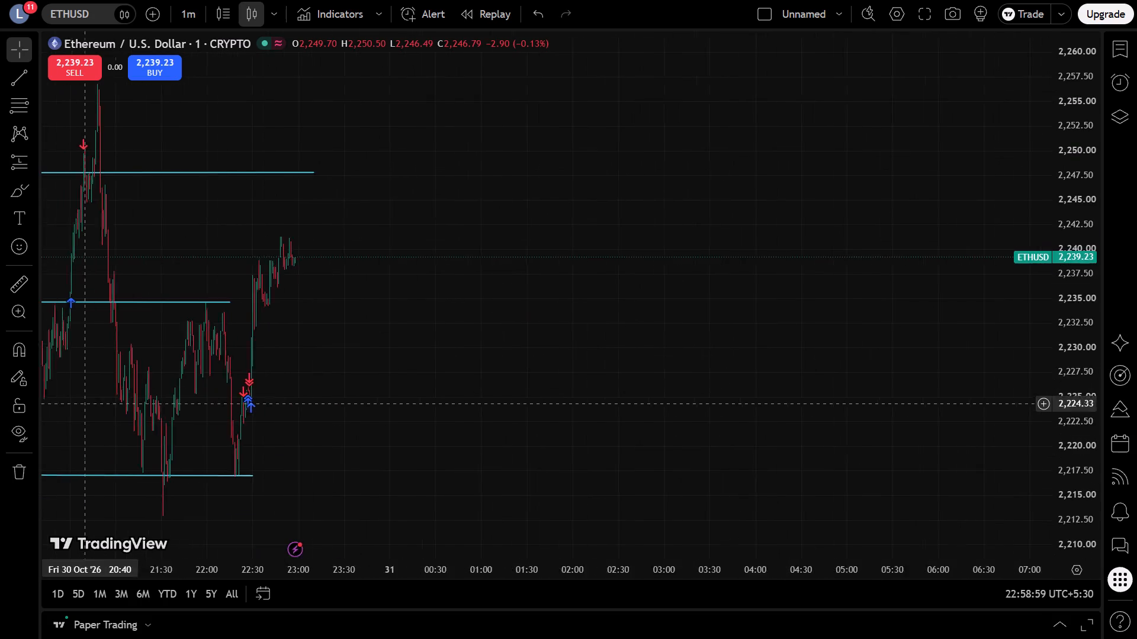
{"action": "left_click_drag", "start_coordinate": [189, 365], "coordinate": [385, 299]}
Review the open paper positions and examine the INDEX:BTCUSD short on its chart against its entry, take profit and stop loss.
{"action": "left_click", "coordinate": [142, 631]}
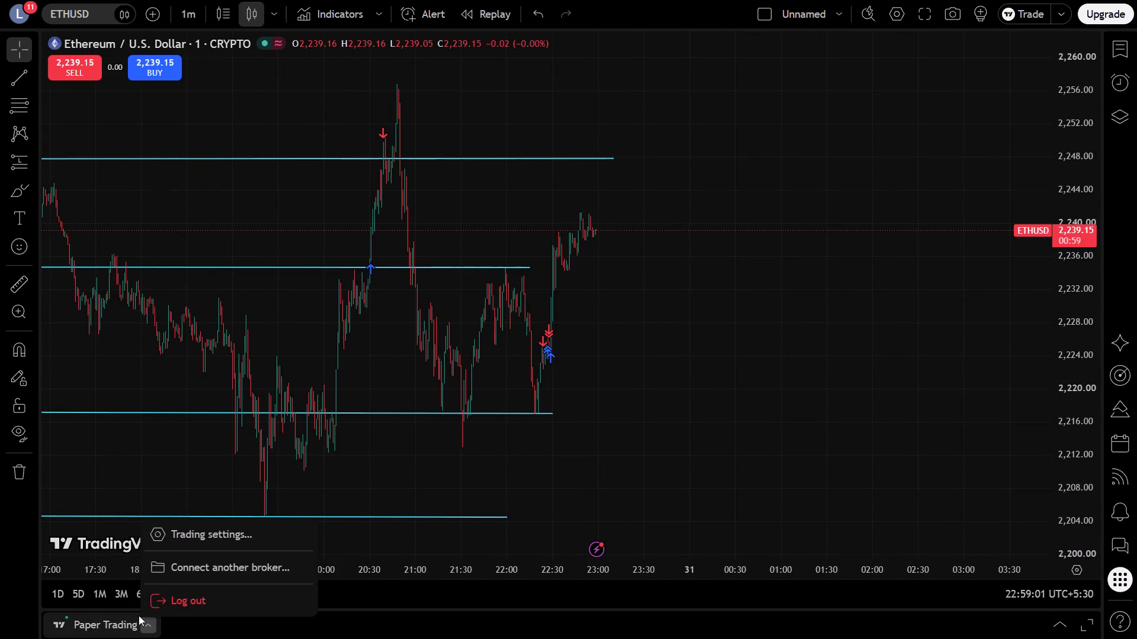
{"action": "left_click", "coordinate": [124, 621]}
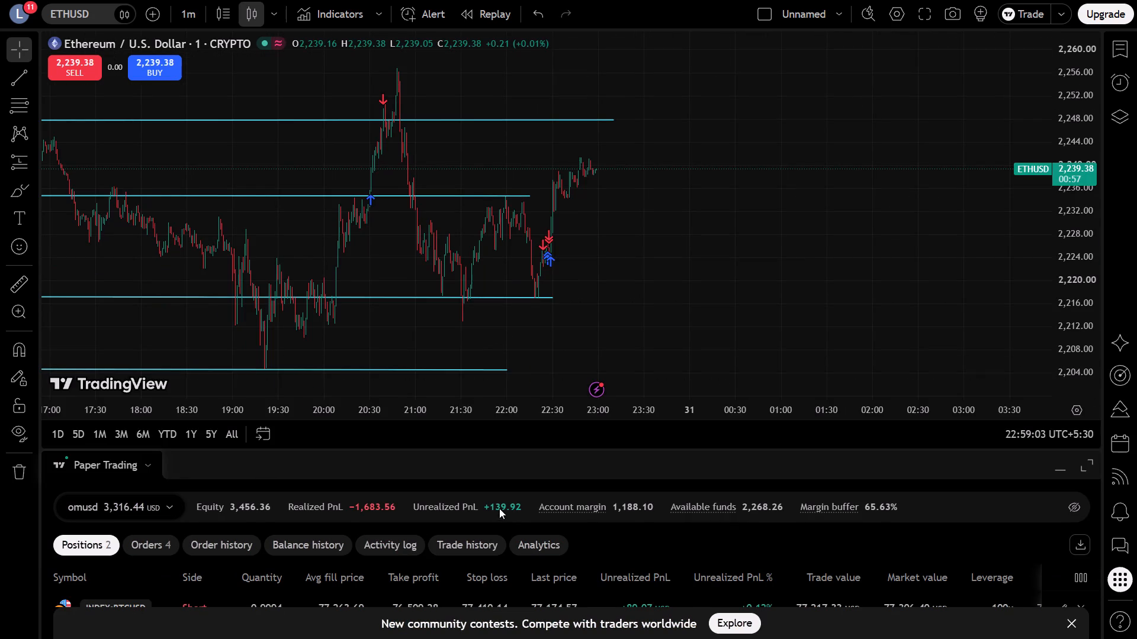
{"action": "scroll", "coordinate": [709, 521], "scroll_direction": "down", "scroll_amount": 1}
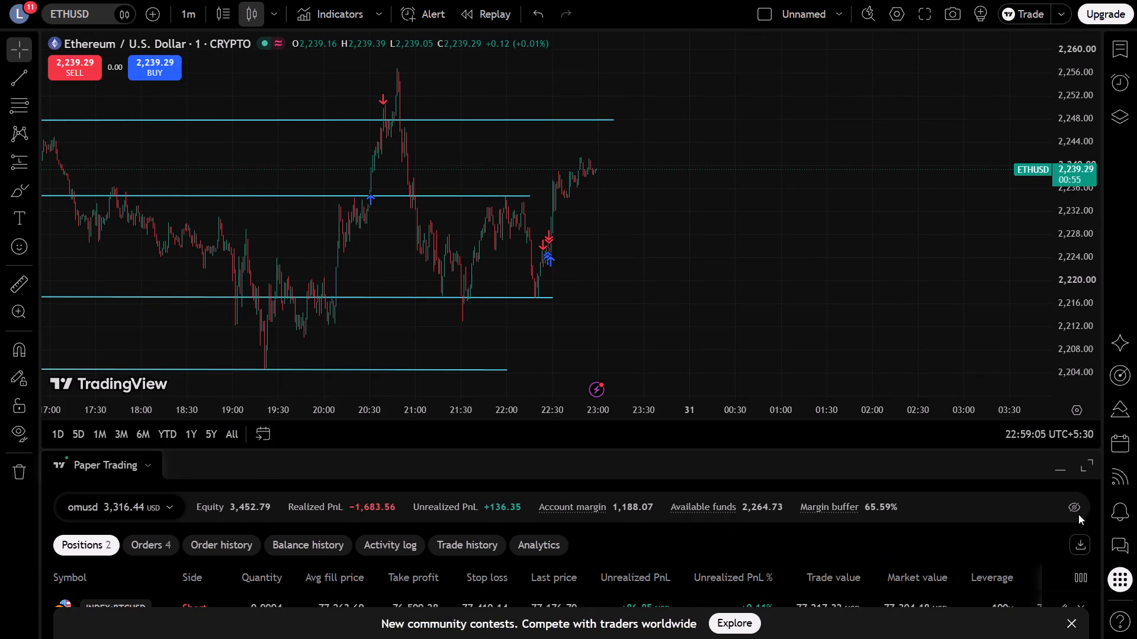
{"action": "left_click", "coordinate": [1088, 467]}
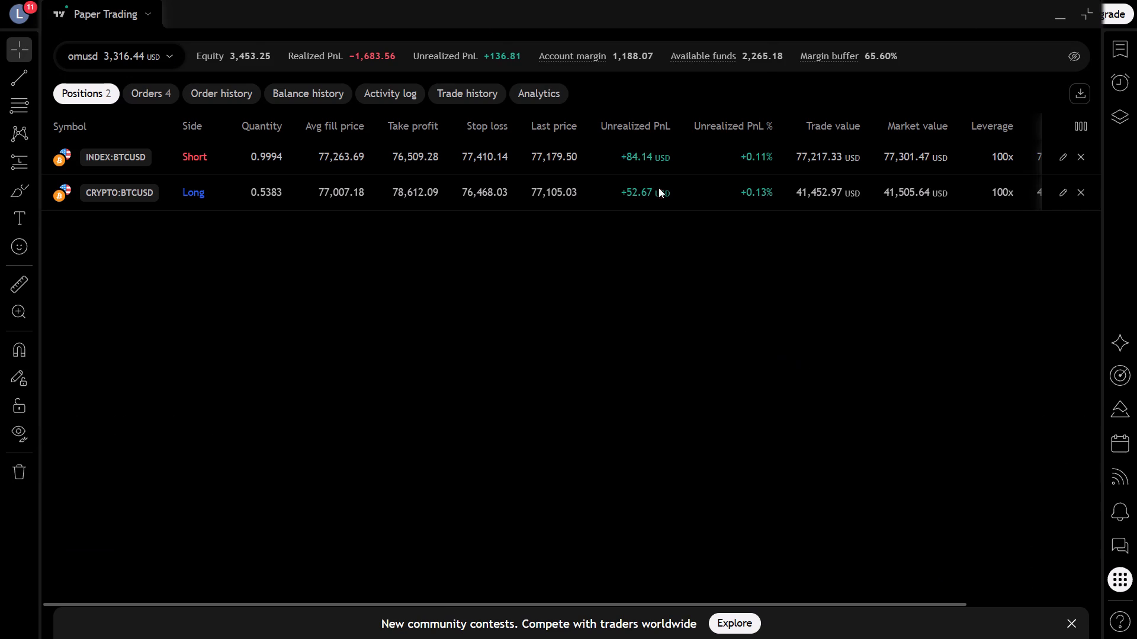
{"action": "left_click", "coordinate": [662, 157]}
{"action": "left_click", "coordinate": [126, 150]}
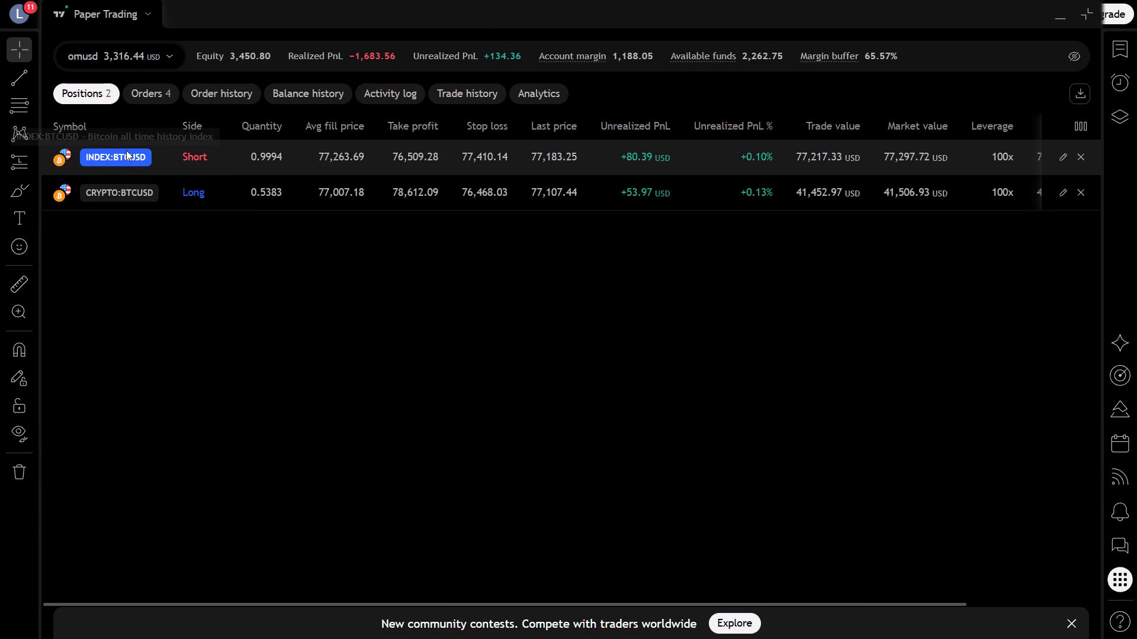
{"action": "left_click", "coordinate": [147, 154]}
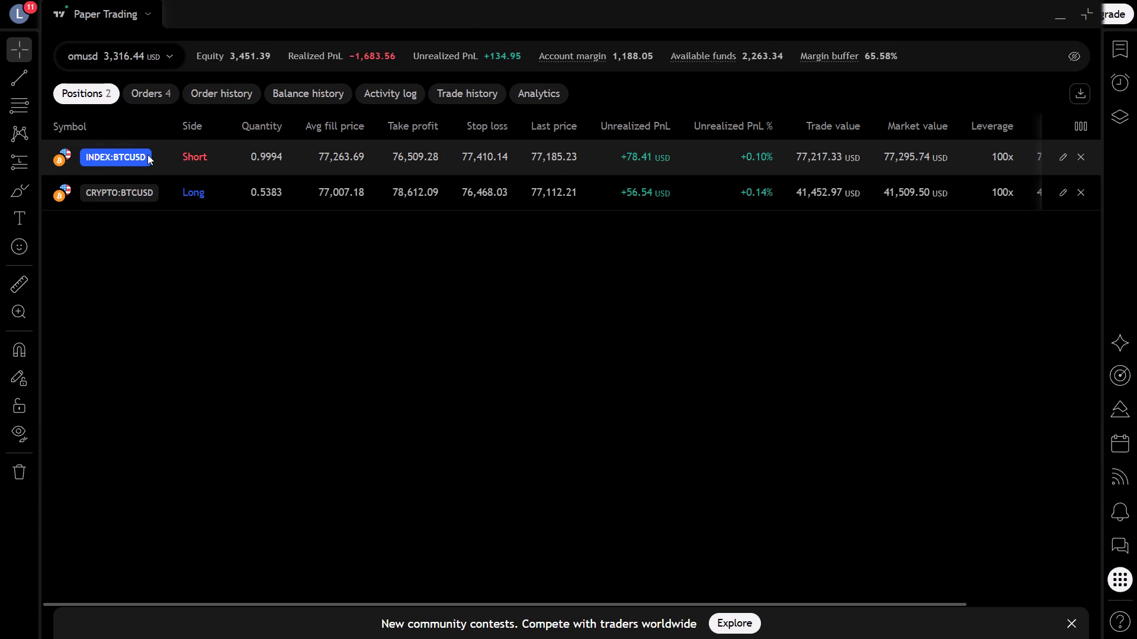
{"action": "left_click", "coordinate": [1062, 16]}
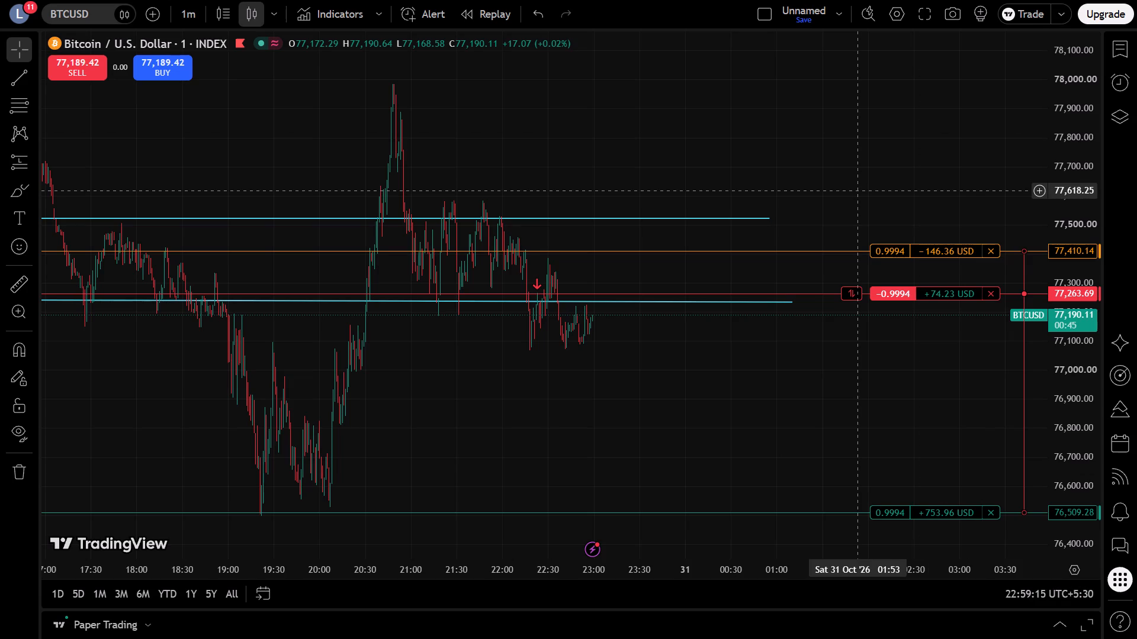
{"action": "scroll", "coordinate": [860, 183], "scroll_direction": "up", "scroll_amount": 3}
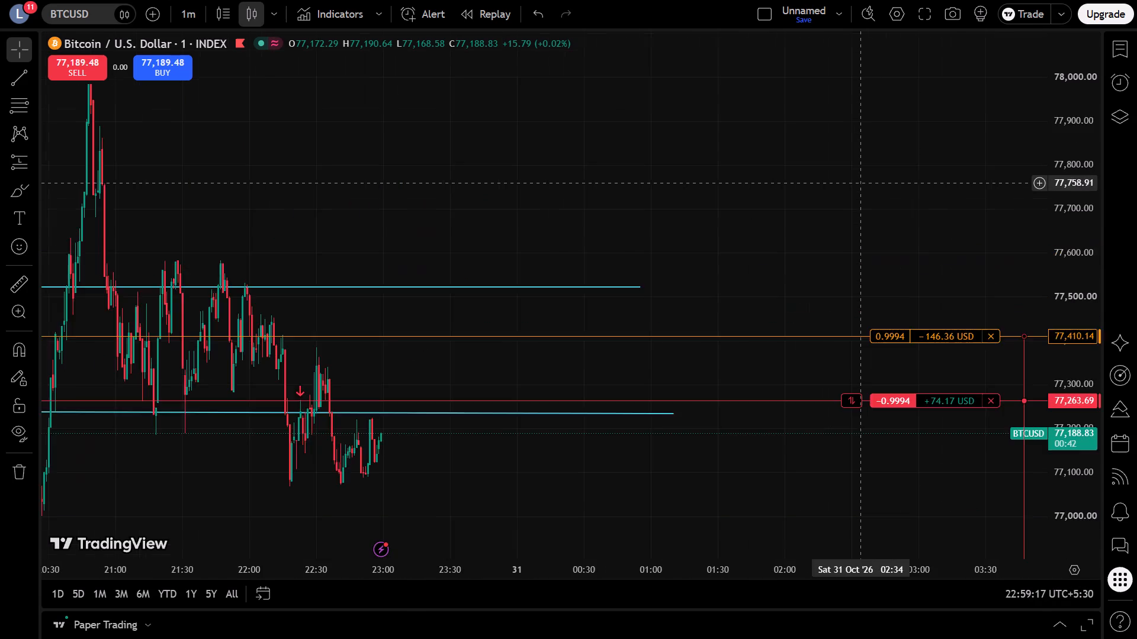
{"action": "scroll", "coordinate": [860, 182], "scroll_direction": "up", "scroll_amount": 5}
{"action": "scroll", "coordinate": [856, 215], "scroll_direction": "down", "scroll_amount": 4}
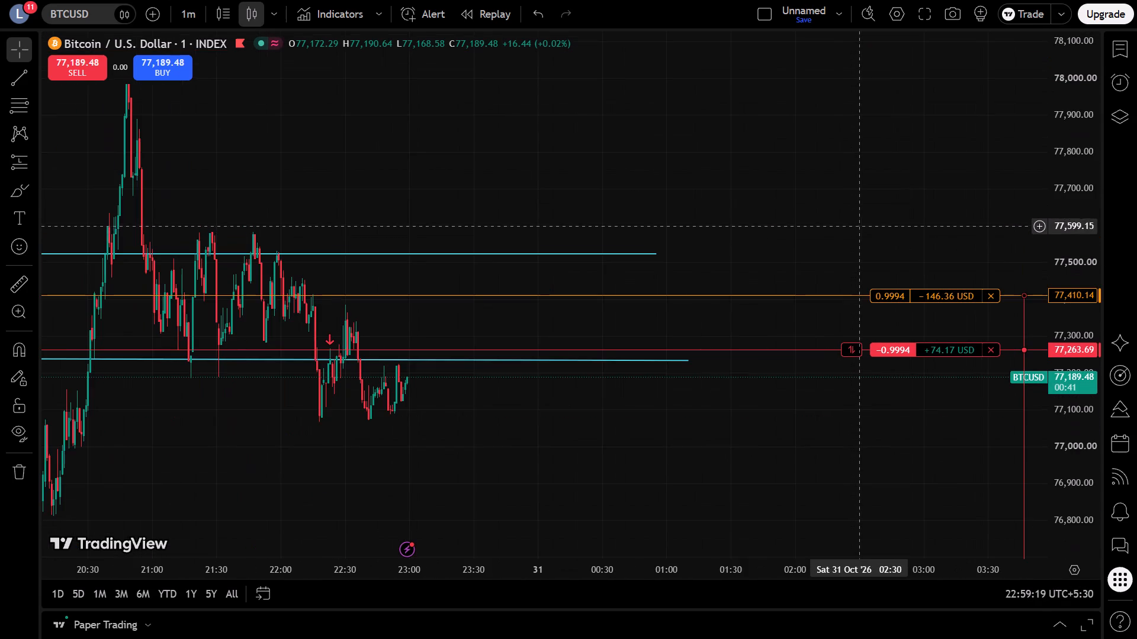
{"action": "scroll", "coordinate": [861, 224], "scroll_direction": "up", "scroll_amount": 2}
{"action": "scroll", "coordinate": [864, 217], "scroll_direction": "down", "scroll_amount": 4}
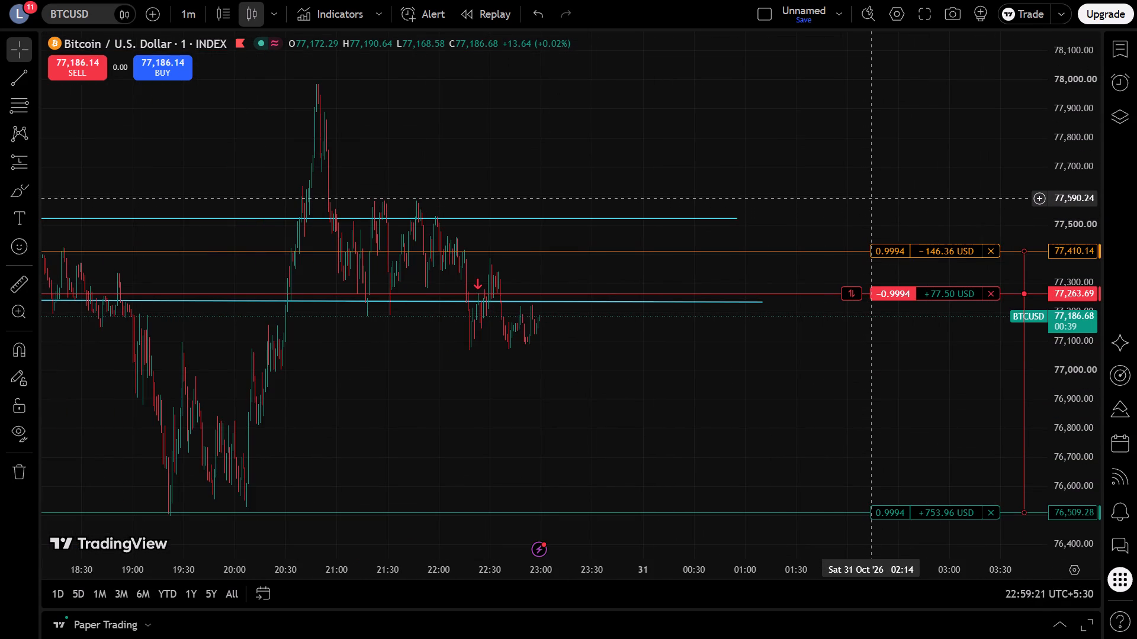
Return to the open positions and examine the CRYPTO:BTCUSD long on its chart against its entry, exits and the purple zone.
{"action": "left_click", "coordinate": [111, 638]}
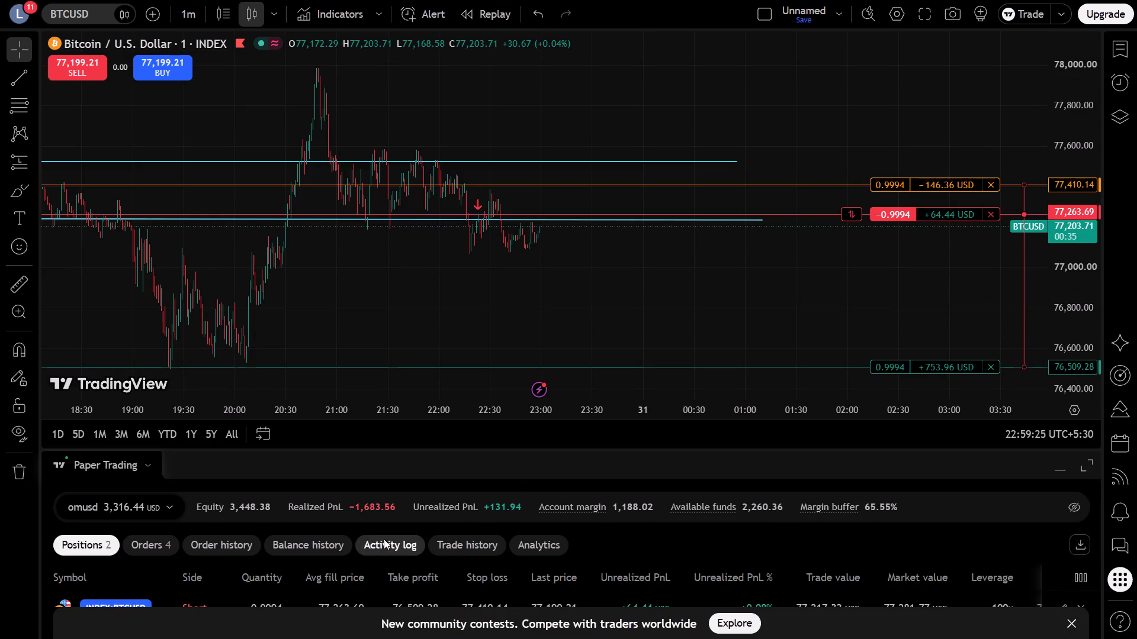
{"action": "scroll", "coordinate": [386, 538], "scroll_direction": "down", "scroll_amount": 1}
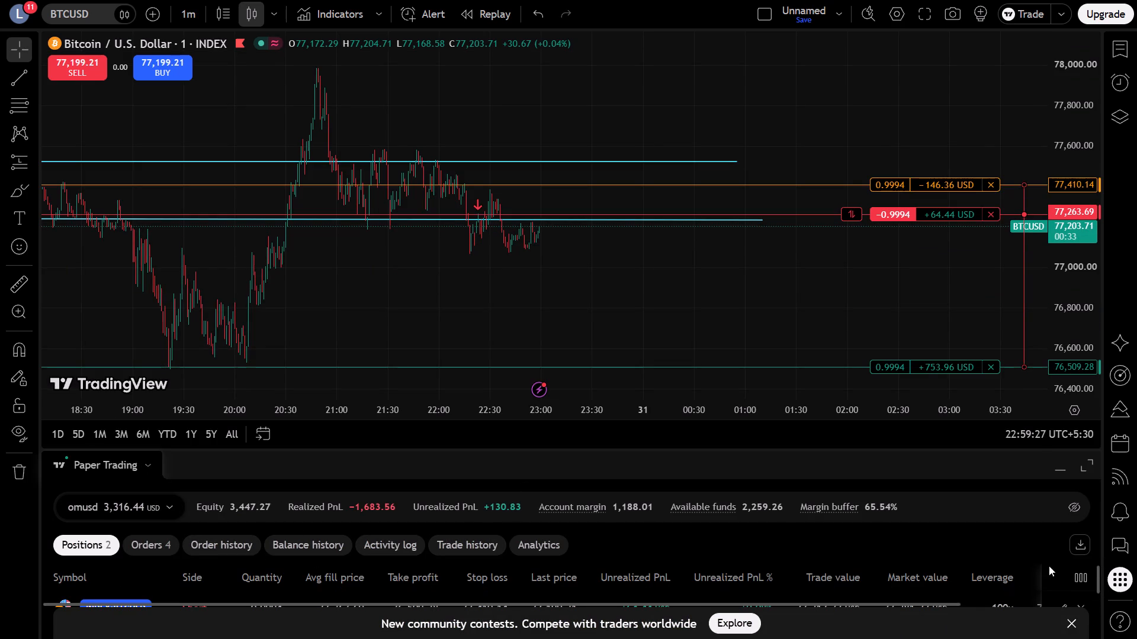
{"action": "left_click", "coordinate": [1082, 465]}
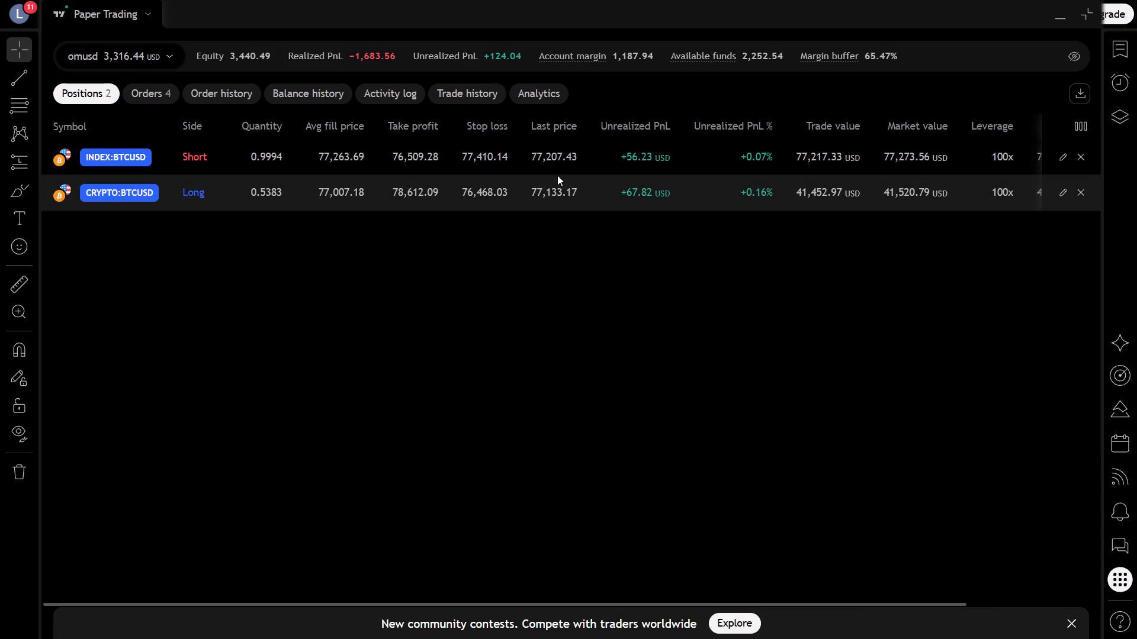
{"action": "left_click", "coordinate": [130, 194]}
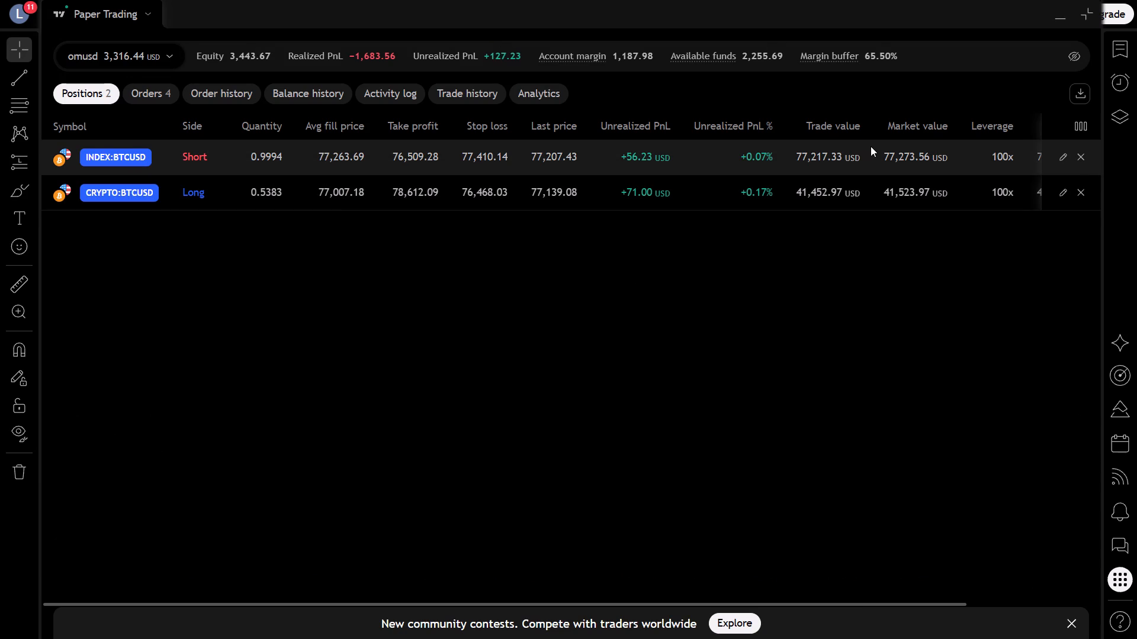
{"action": "left_click", "coordinate": [1051, 15]}
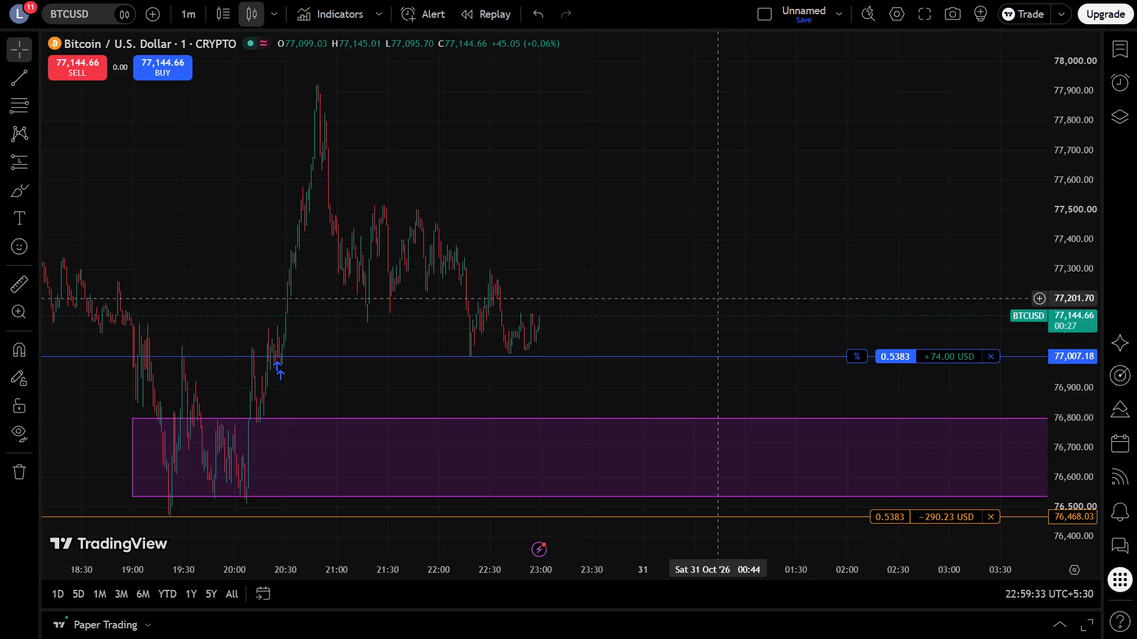
{"action": "scroll", "coordinate": [720, 293], "scroll_direction": "up", "scroll_amount": 4}
{"action": "scroll", "coordinate": [724, 288], "scroll_direction": "down", "scroll_amount": 12}
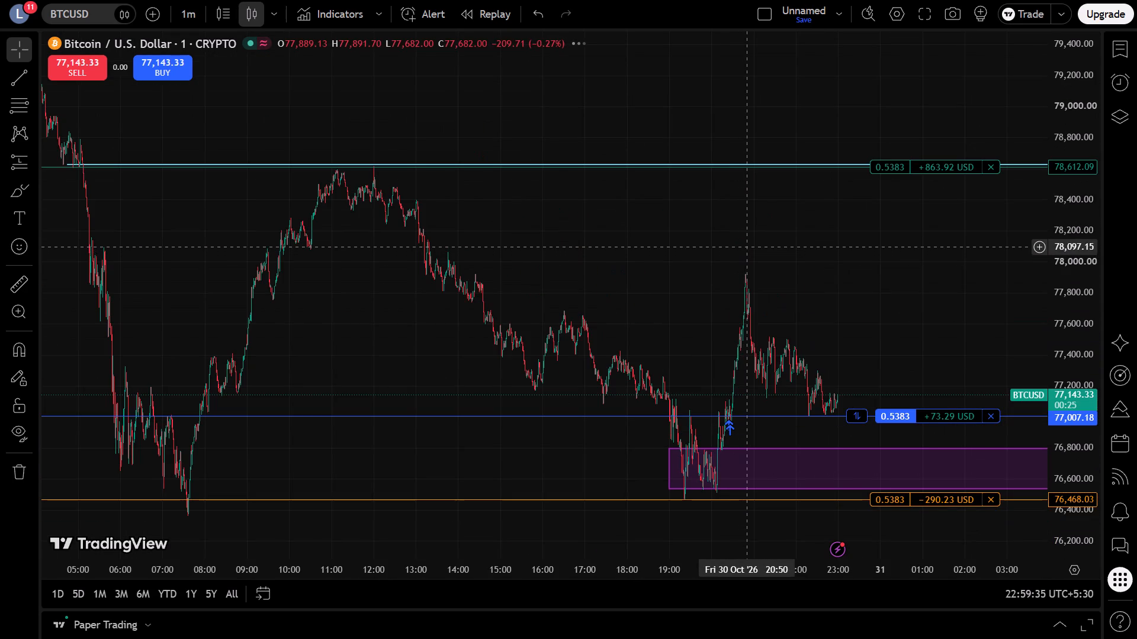
{"action": "scroll", "coordinate": [748, 243], "scroll_direction": "down", "scroll_amount": 9}
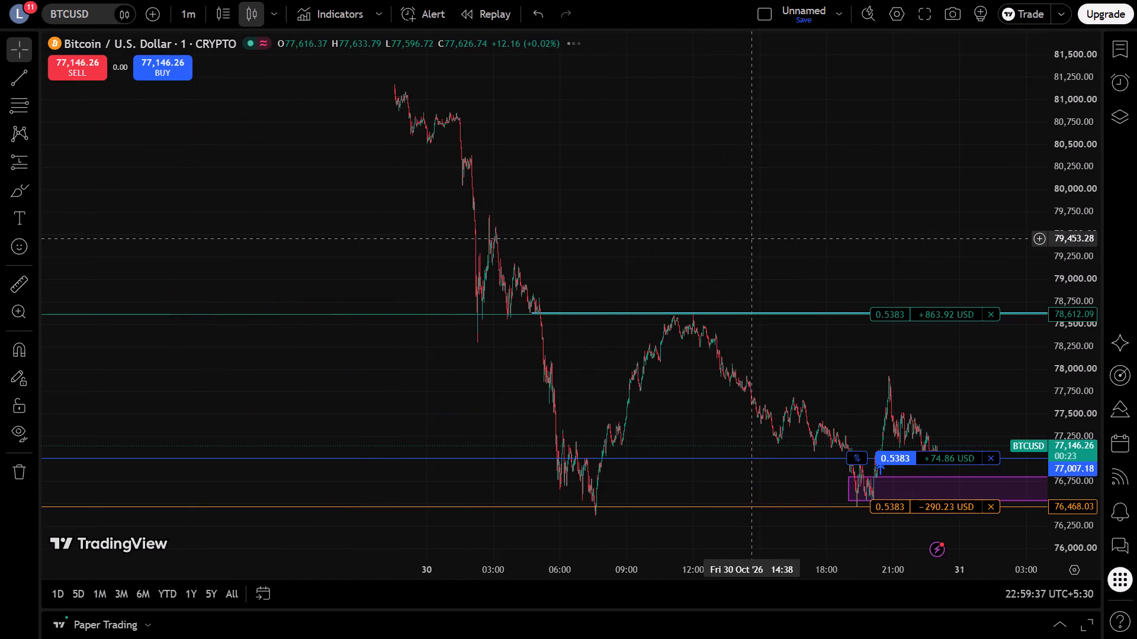
{"action": "scroll", "coordinate": [751, 238], "scroll_direction": "down", "scroll_amount": 12}
{"action": "scroll", "coordinate": [757, 227], "scroll_direction": "up", "scroll_amount": 15}
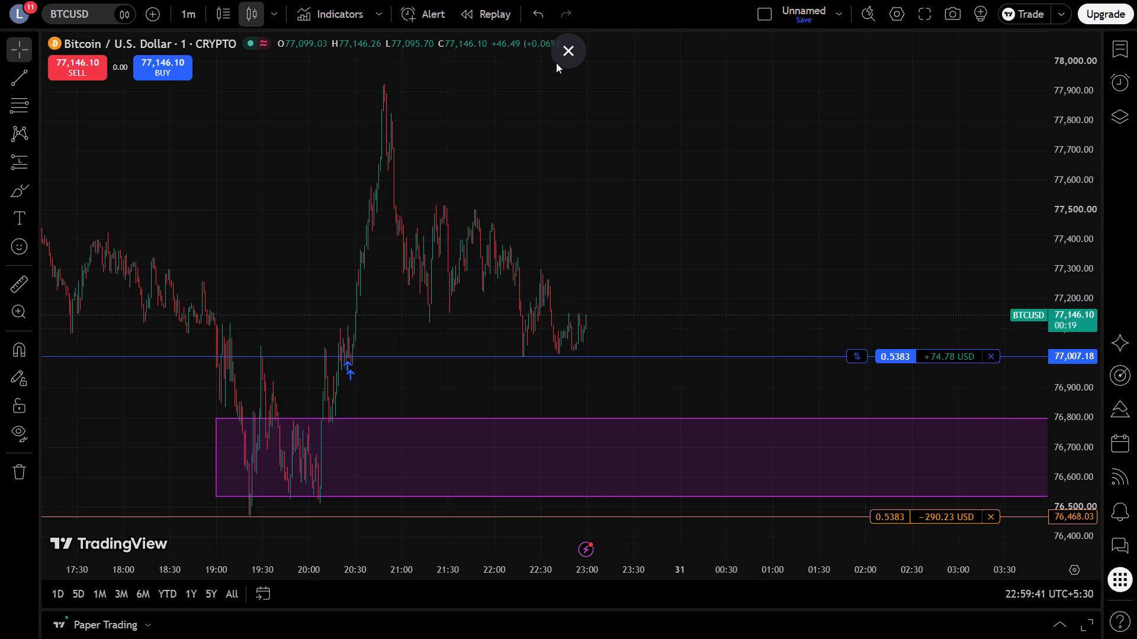
Leave the full-screen chart, search Google for youtube in a new browser tab and open the YouTube site.
{"action": "left_click", "coordinate": [568, 55]}
{"action": "left_click", "coordinate": [136, 18]}
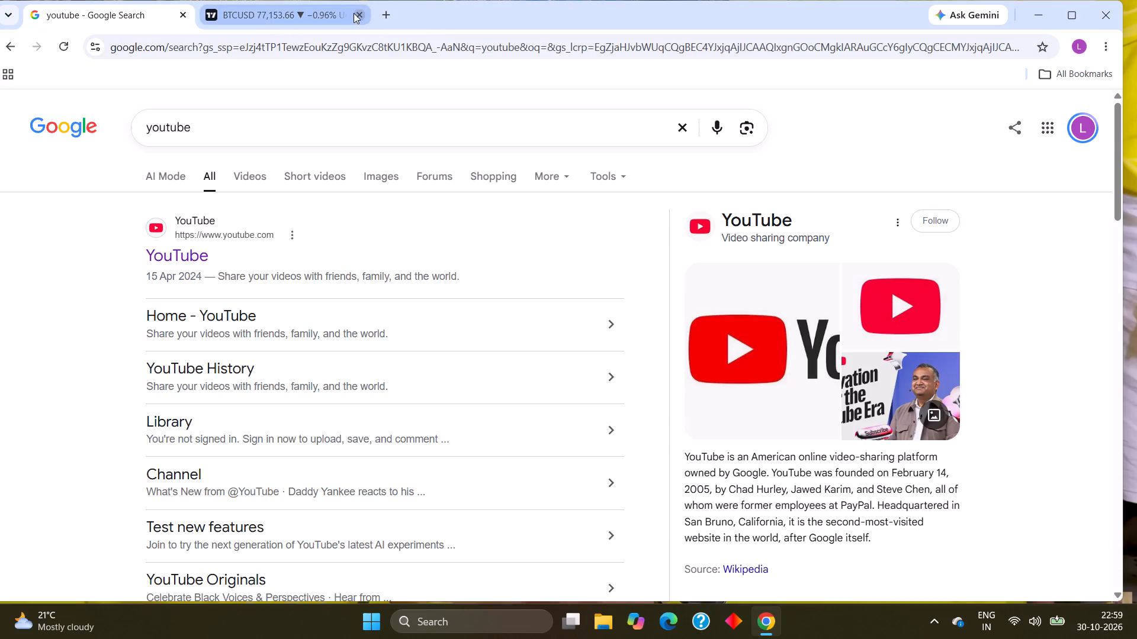
{"action": "left_click", "coordinate": [377, 20]}
{"action": "left_click", "coordinate": [389, 20]}
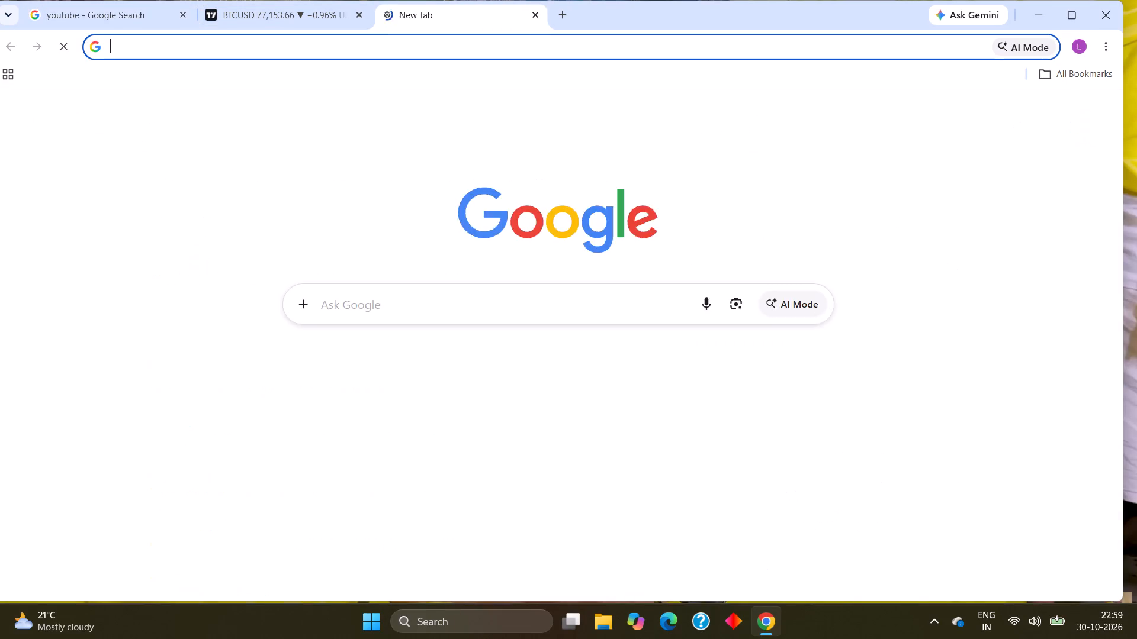
{"action": "left_click", "coordinate": [369, 51]}
{"action": "left_click", "coordinate": [185, 201]}
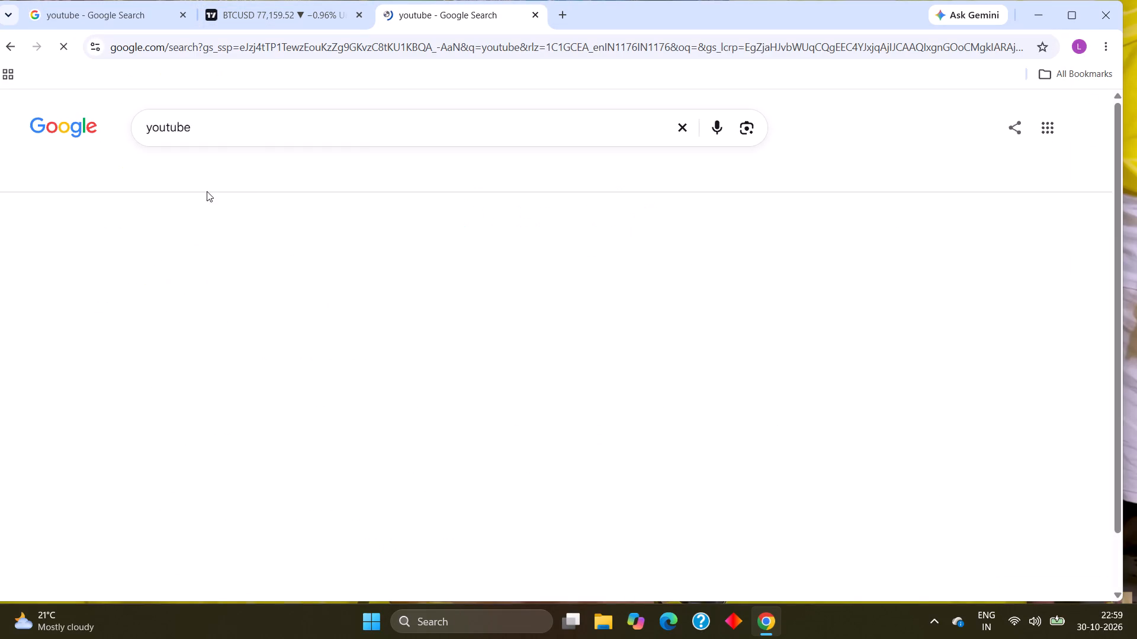
{"action": "left_click", "coordinate": [180, 241]}
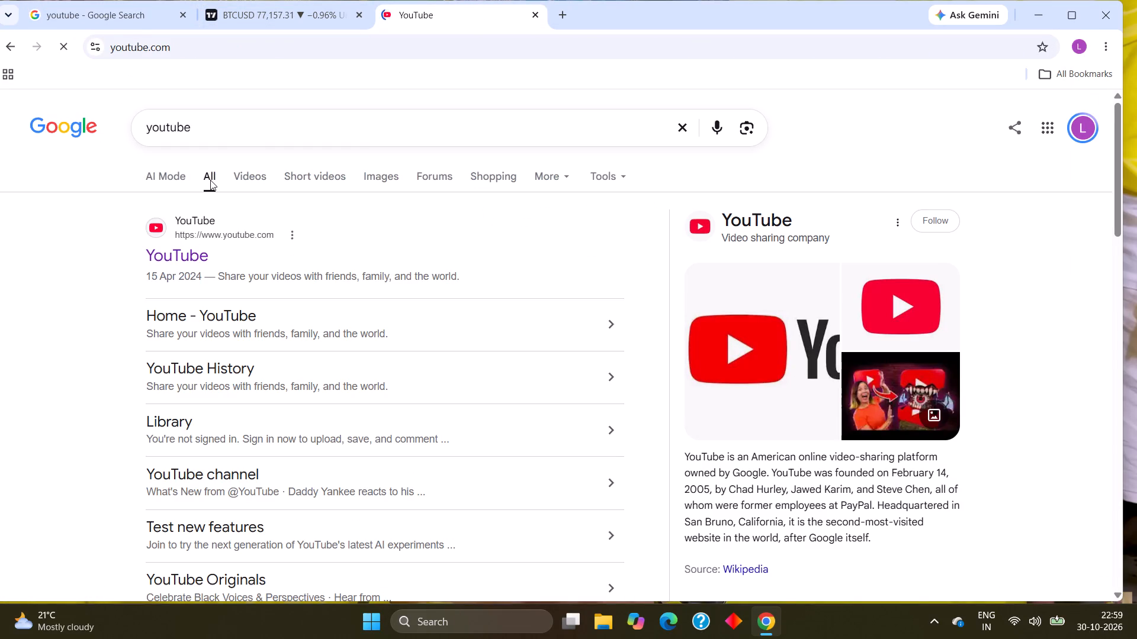
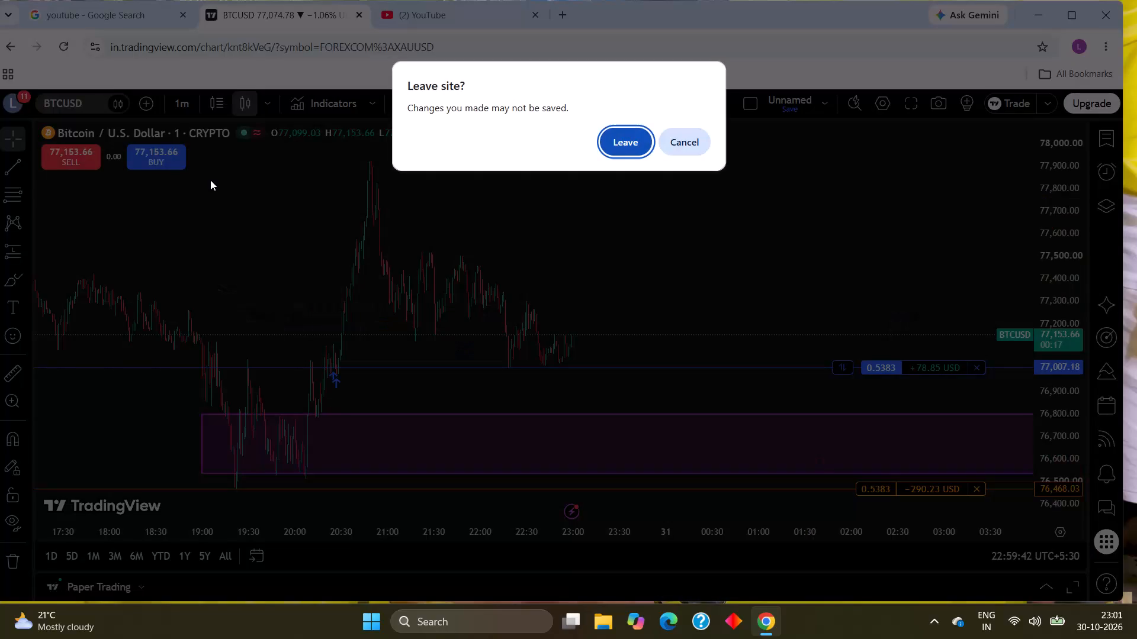
Leave the TradingView site without saving the changes and close the browser with all its tabs.
{"action": "key", "text": "Return"}
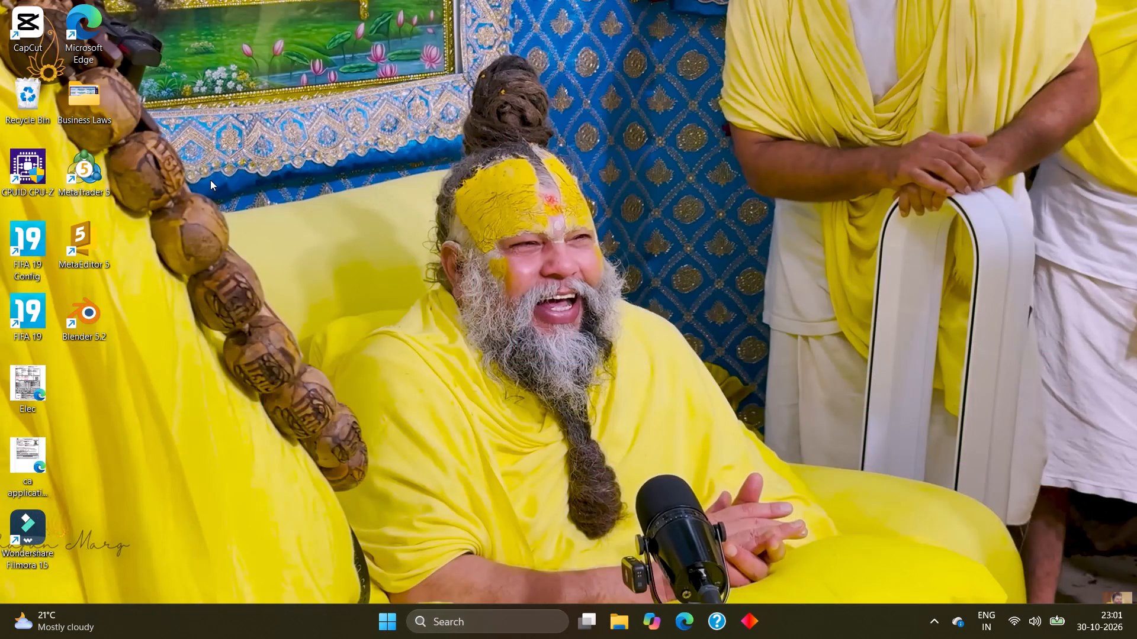
Open the Shut Down Windows dialog from the desktop.
{"action": "key", "text": "alt+F4"}
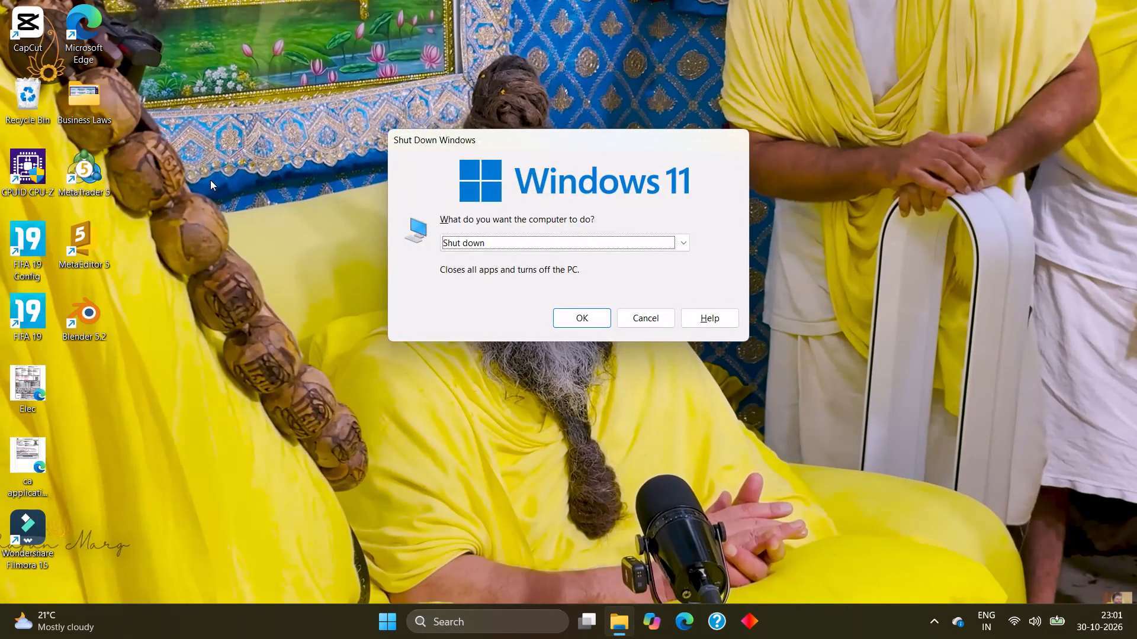